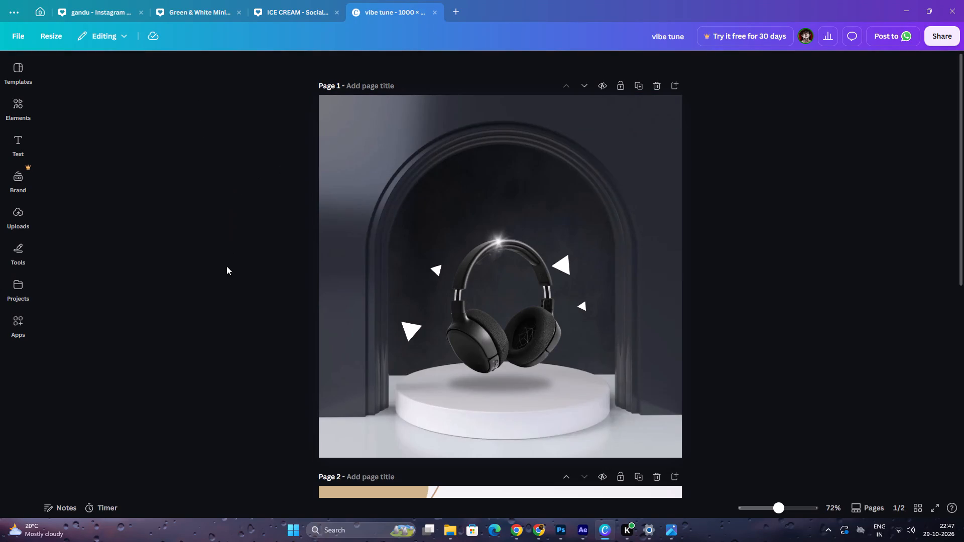
# Switch to After Effects and preview the Comp 1 camera animation from the first frame.
pyautogui.scroll(3, 231, 296)
pyautogui.click(579, 532)
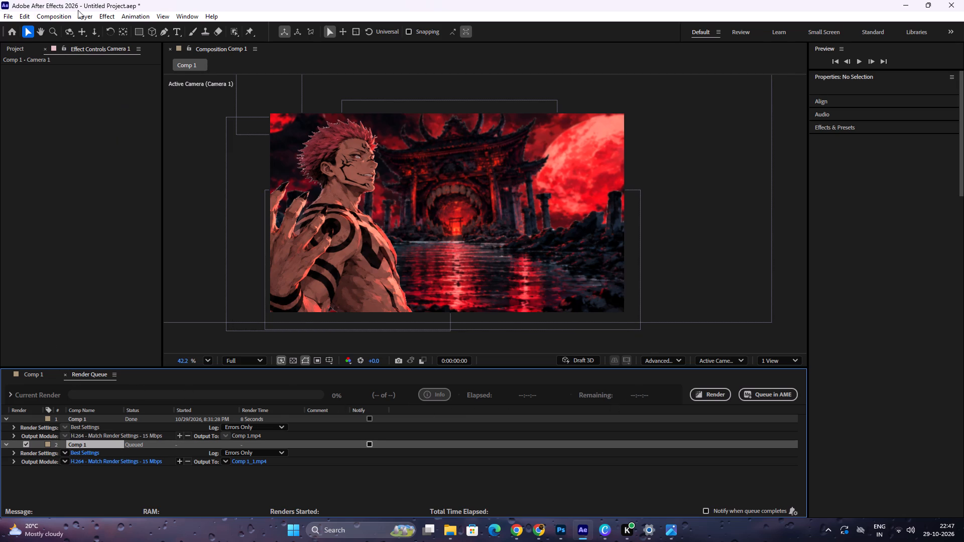
pyautogui.click(5, 17)
pyautogui.click(183, 177)
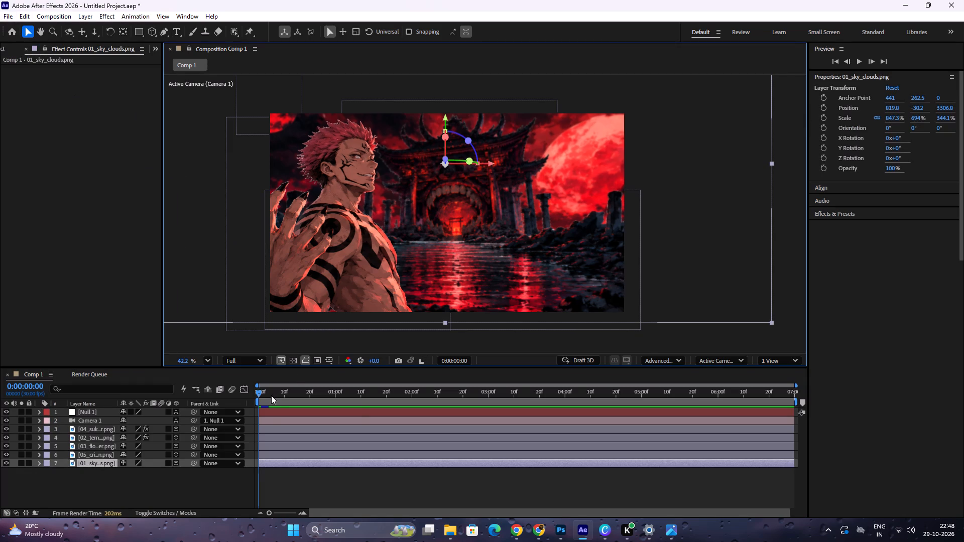
pyautogui.press('space')
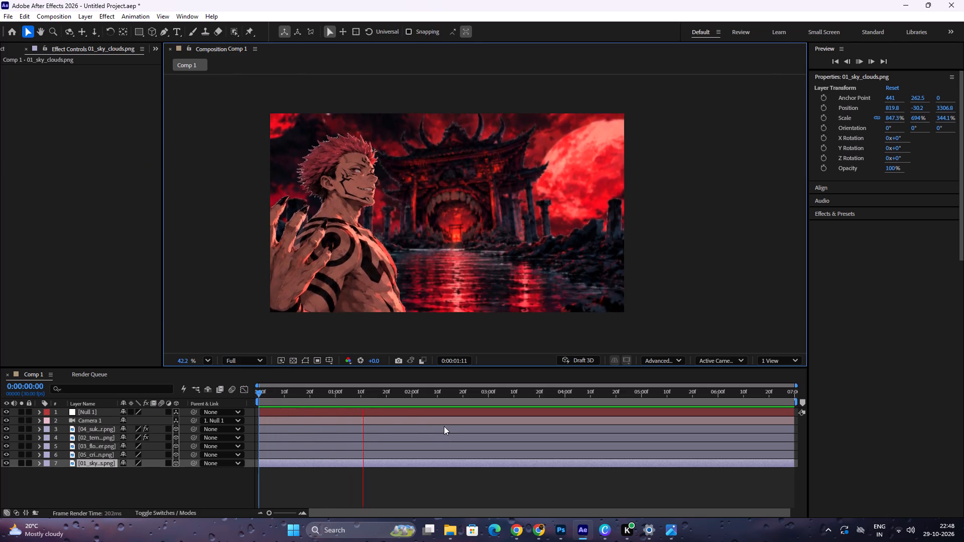
pyautogui.press('n')
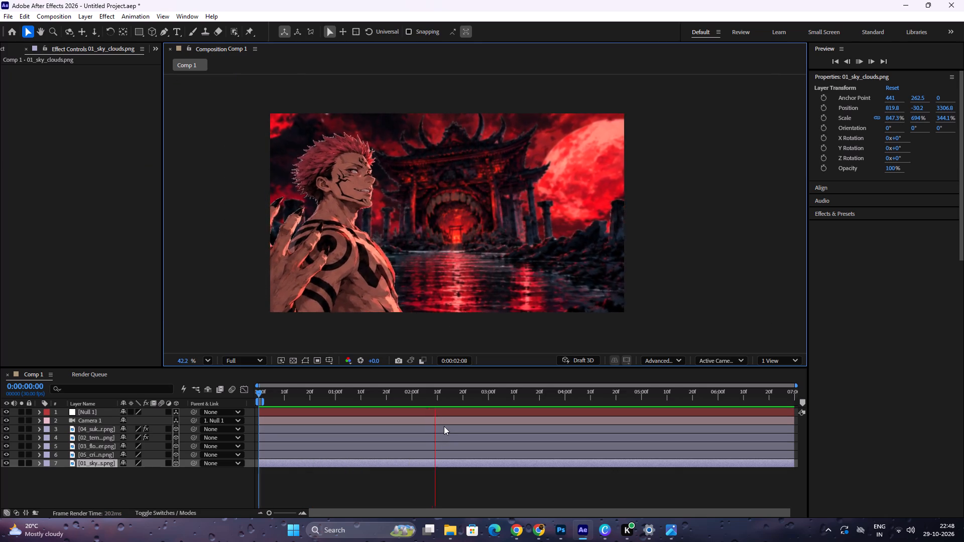
pyautogui.press('space')
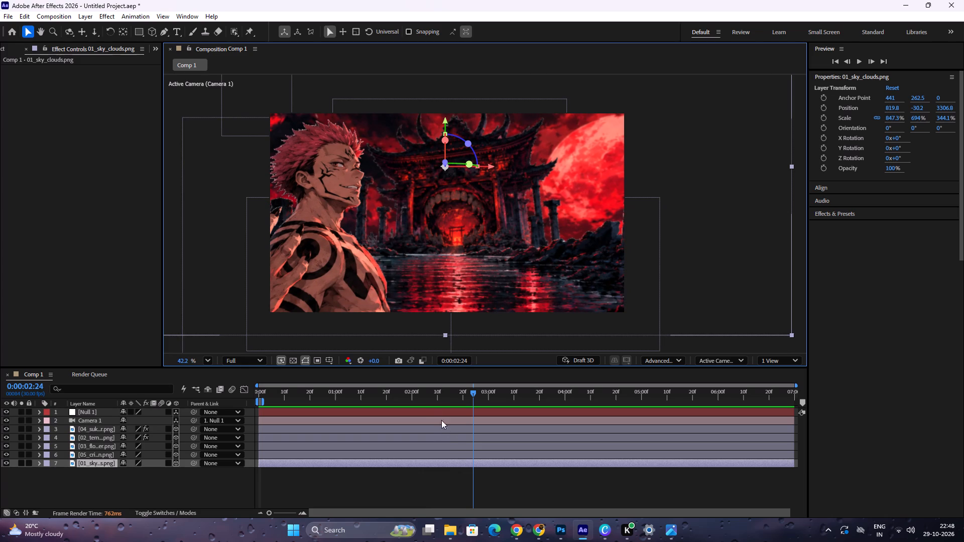
pyautogui.press('space')
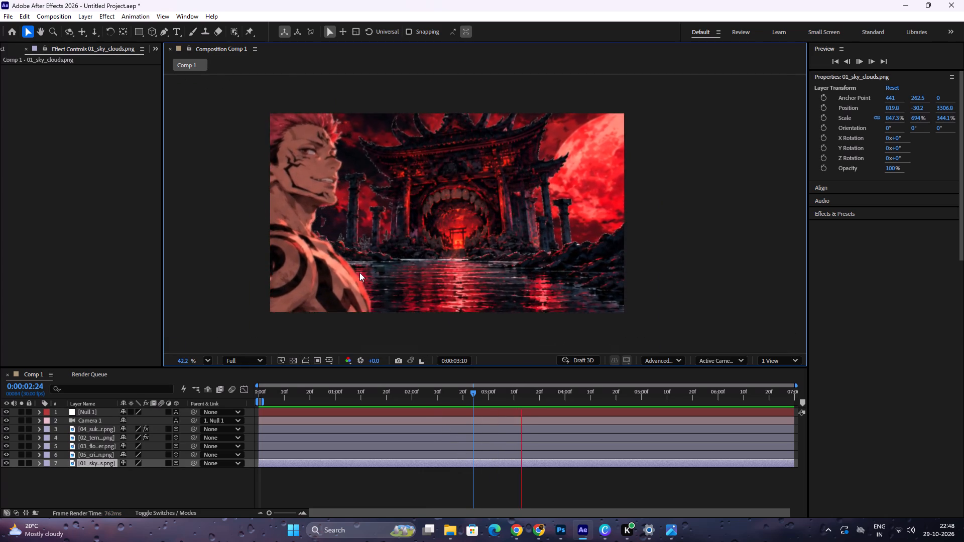
pyautogui.press('space')
# Open the recent project "3d manupulation" without saving the changes to Untitled Project.
pyautogui.click(11, 34)
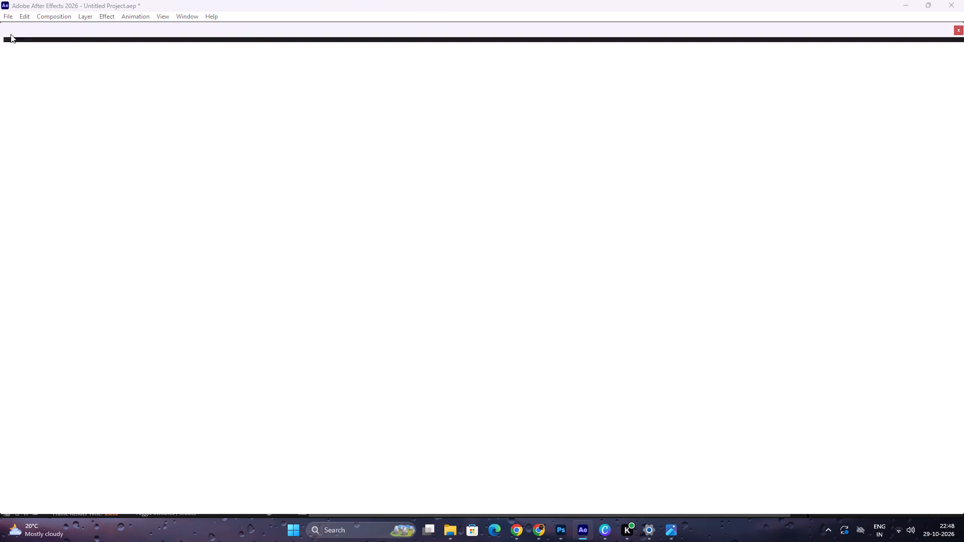
pyautogui.scroll(-1, 563, 489)
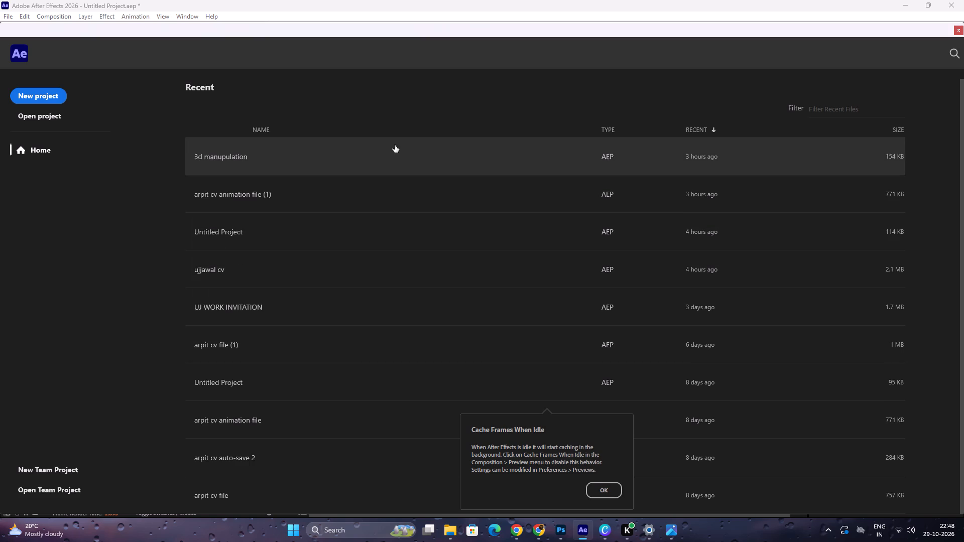
pyautogui.click(399, 167)
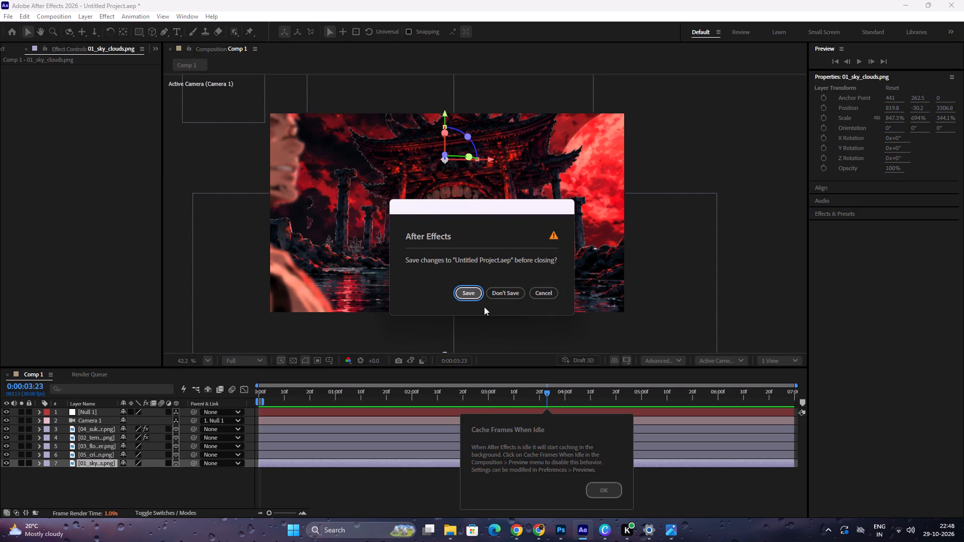
pyautogui.click(503, 296)
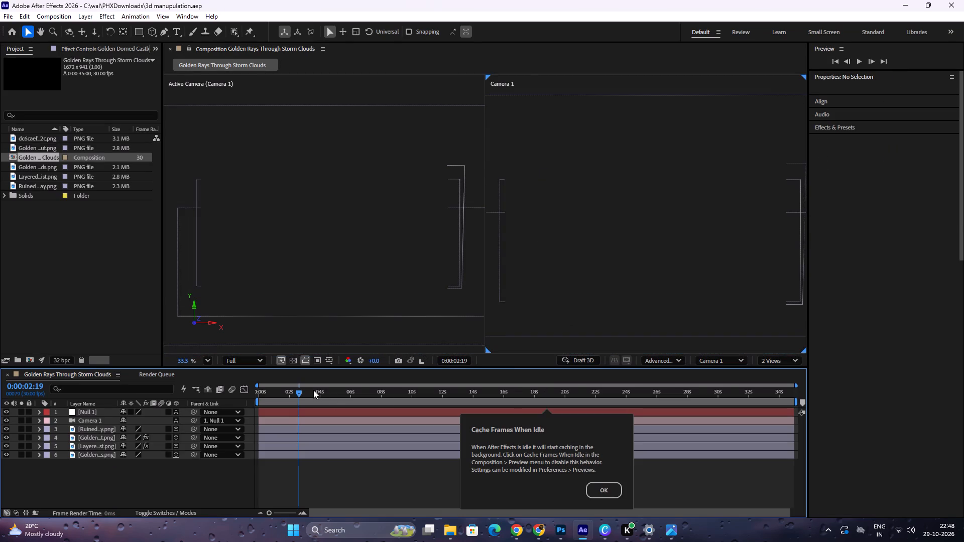
# Preview the Golden Rays Through Storm Clouds composition from 0:00:00:00, dismissing the Cache Frames When Idle tip.
pyautogui.moveTo(304, 387); pyautogui.dragTo(242, 399)
pyautogui.moveTo(301, 391); pyautogui.dragTo(263, 394)
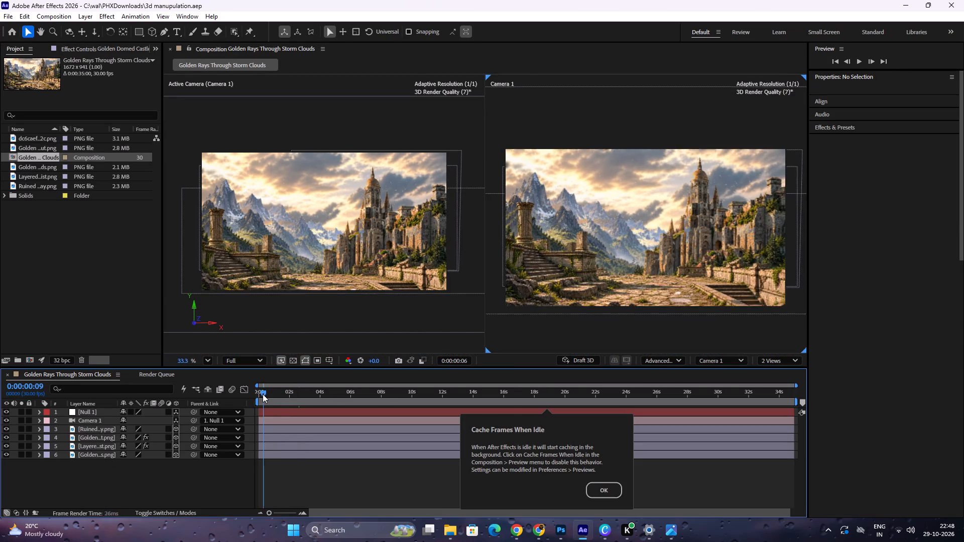
pyautogui.moveTo(263, 394); pyautogui.dragTo(258, 394)
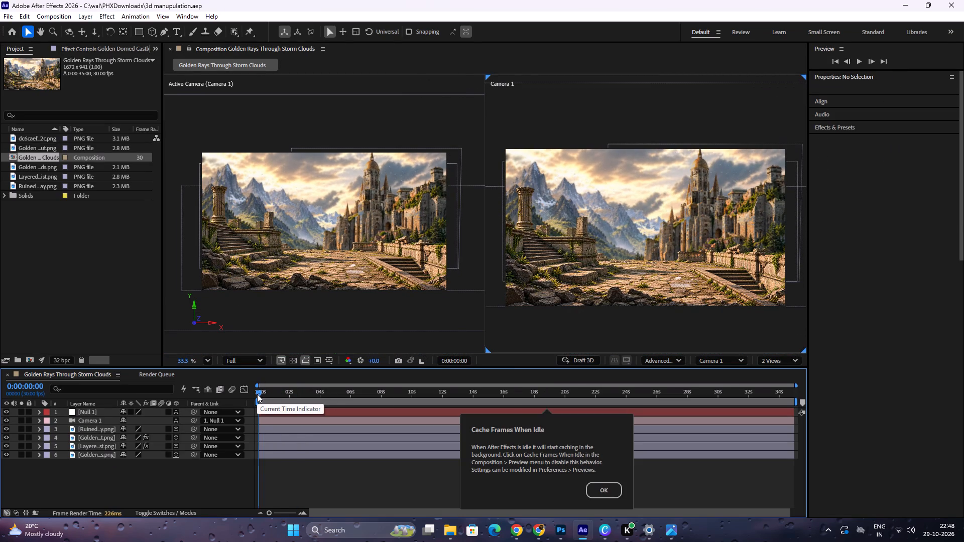
pyautogui.press('space')
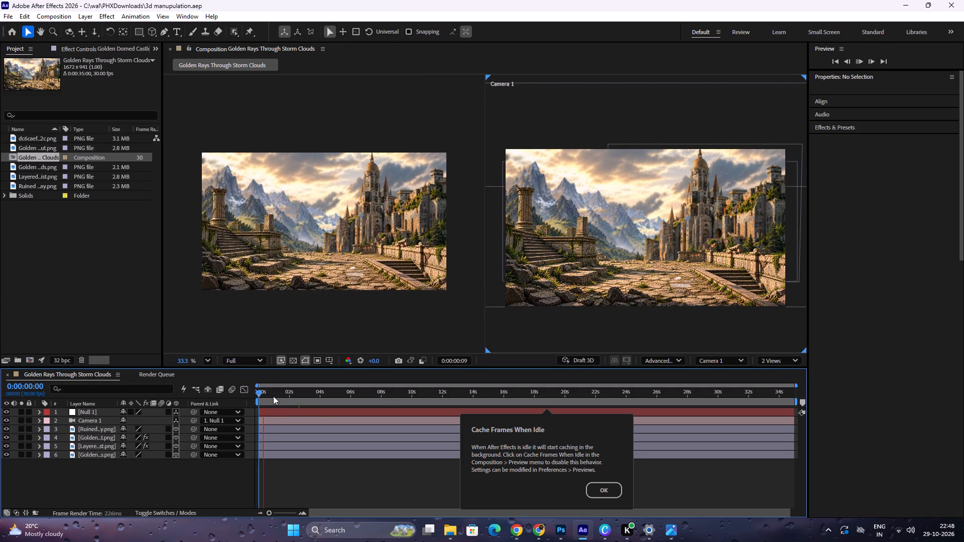
pyautogui.click(601, 492)
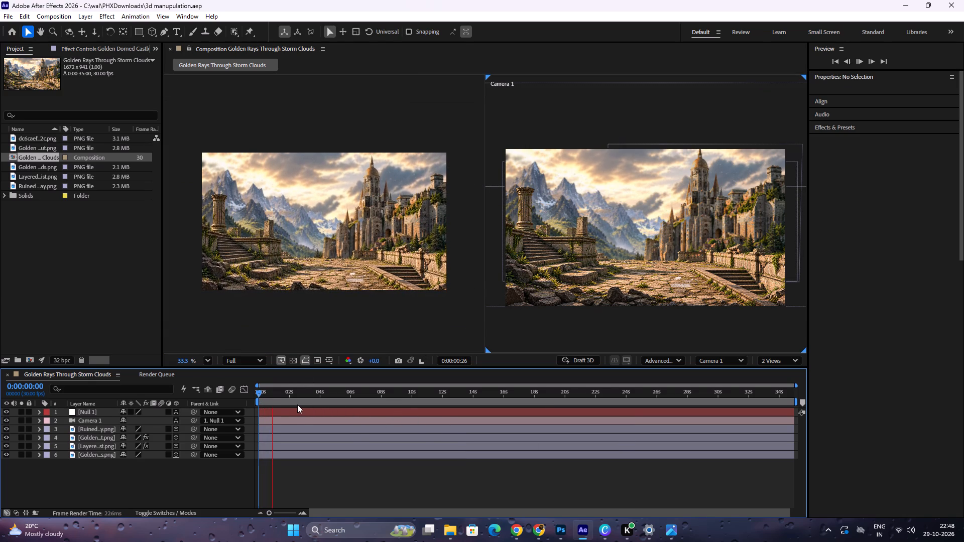
pyautogui.press('space')
pyautogui.moveTo(277, 389); pyautogui.dragTo(258, 394)
pyautogui.press('space')
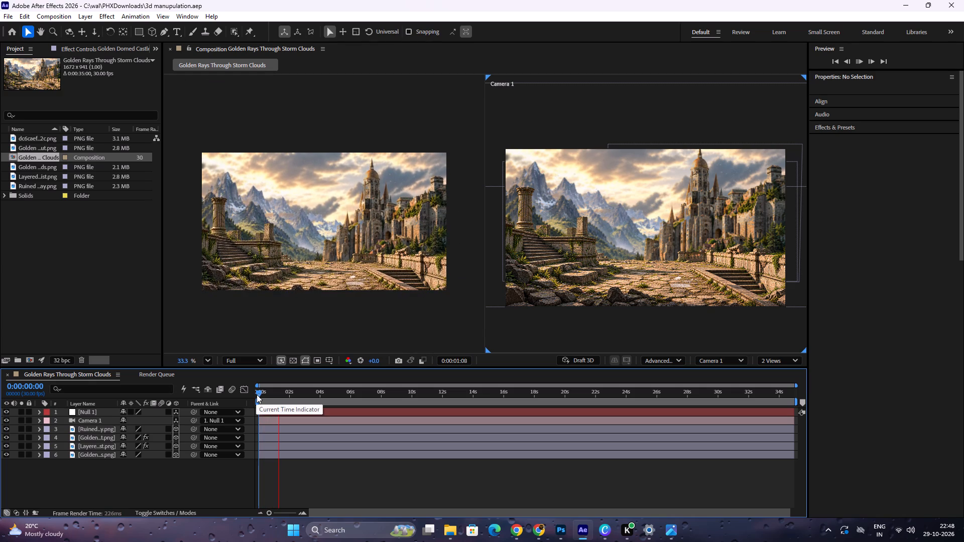
pyautogui.press('space')
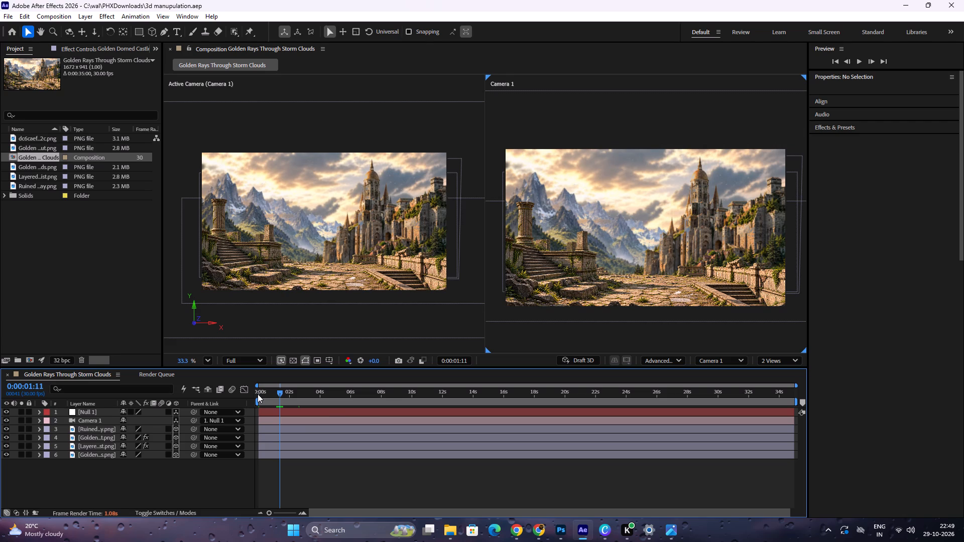
pyautogui.press('space')
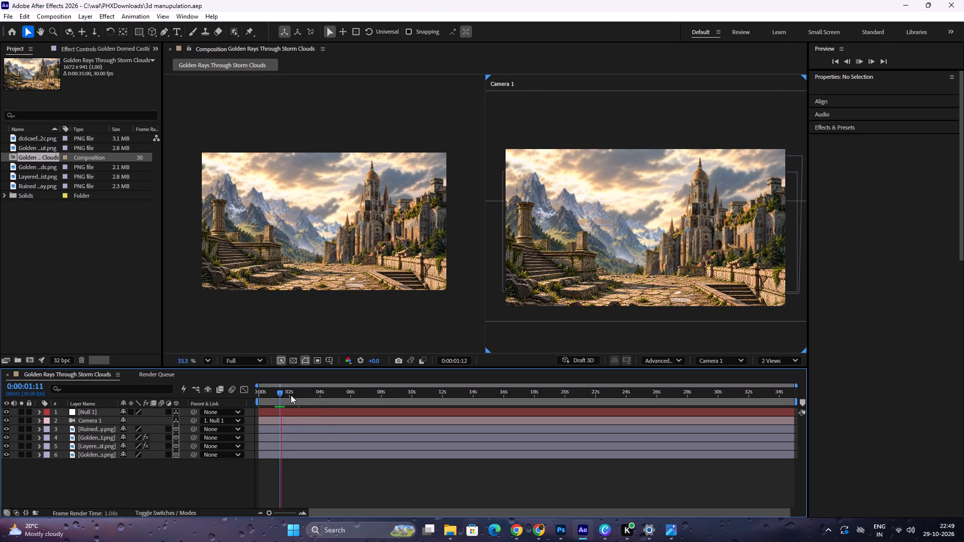
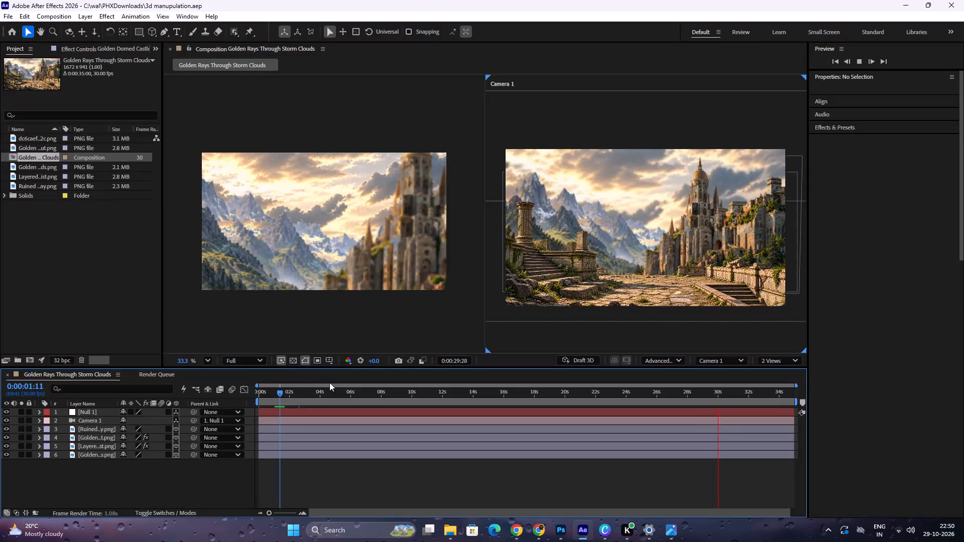
# Preview the Golden Rays Through Storm Clouds camera animation from the first frame and return the current time to 0:00:00:00.
pyautogui.press('space')
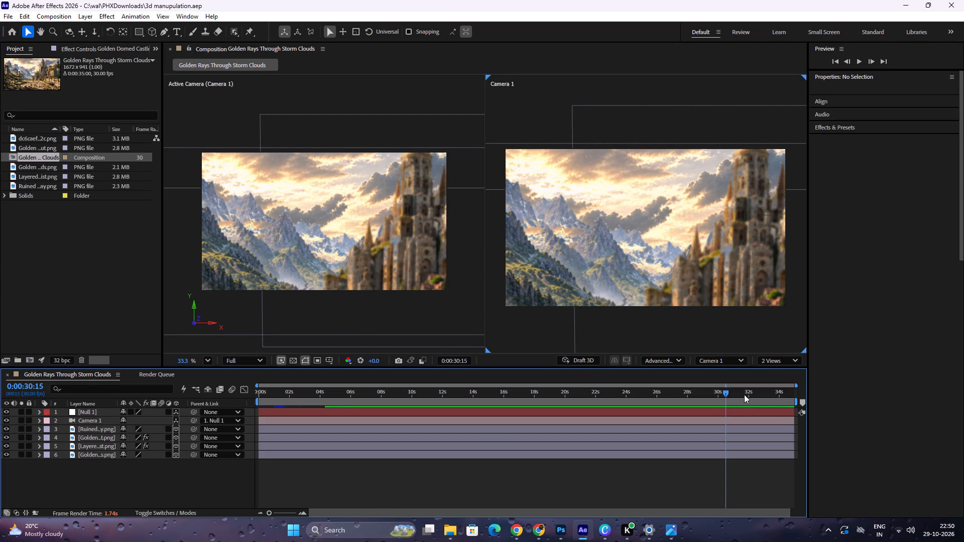
pyautogui.moveTo(721, 389); pyautogui.dragTo(211, 395)
pyautogui.press('space')
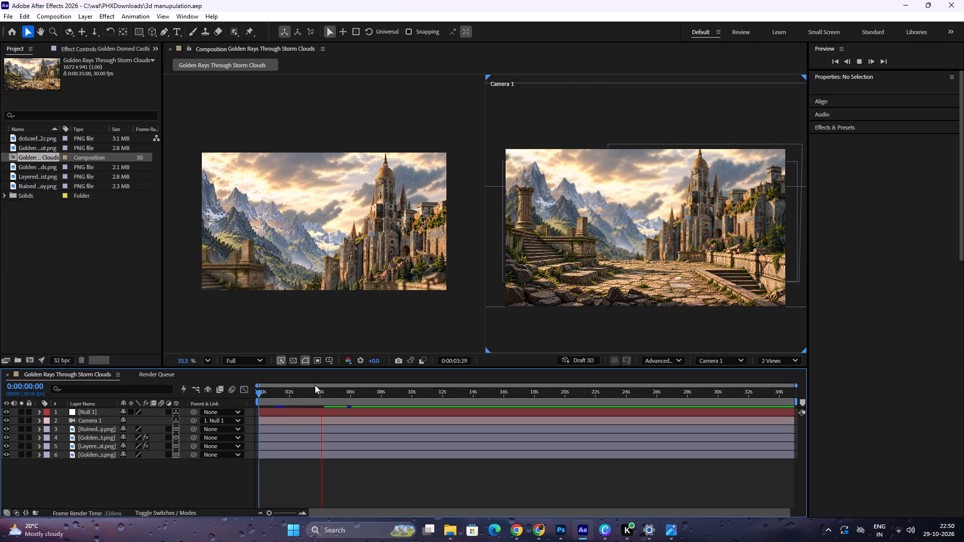
pyautogui.press('space')
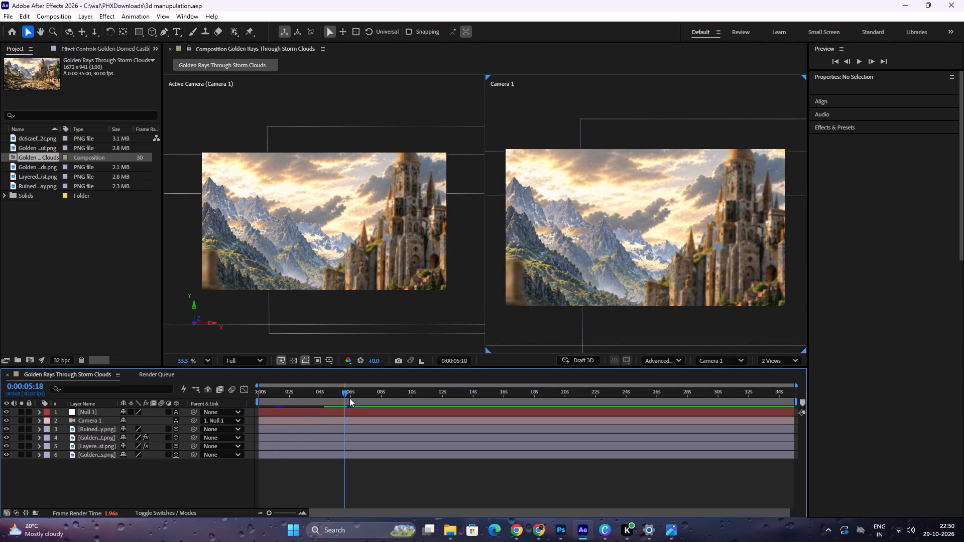
pyautogui.moveTo(339, 394); pyautogui.dragTo(241, 429)
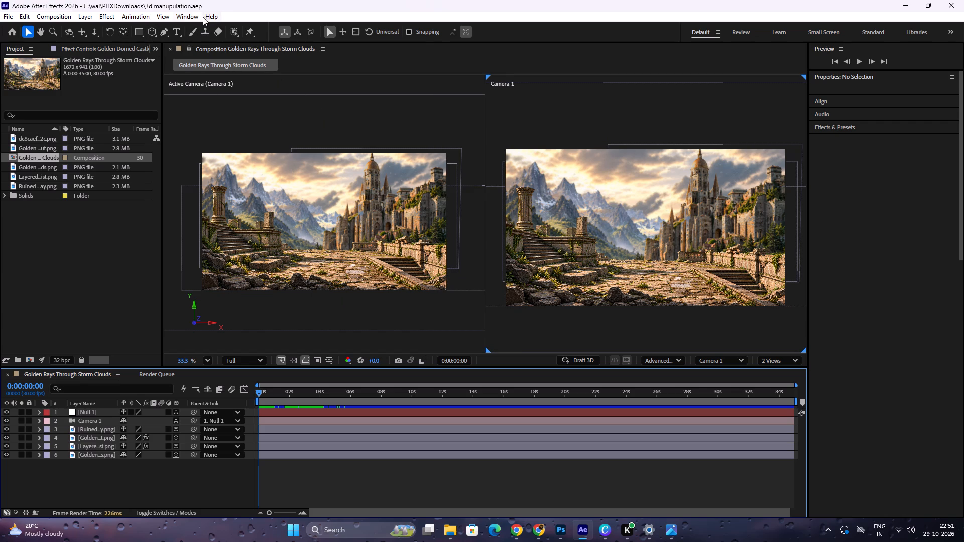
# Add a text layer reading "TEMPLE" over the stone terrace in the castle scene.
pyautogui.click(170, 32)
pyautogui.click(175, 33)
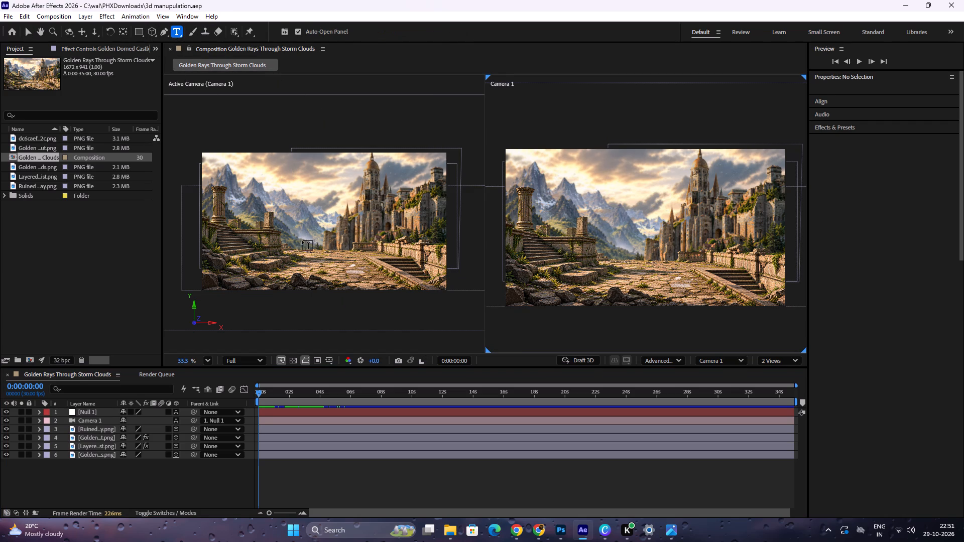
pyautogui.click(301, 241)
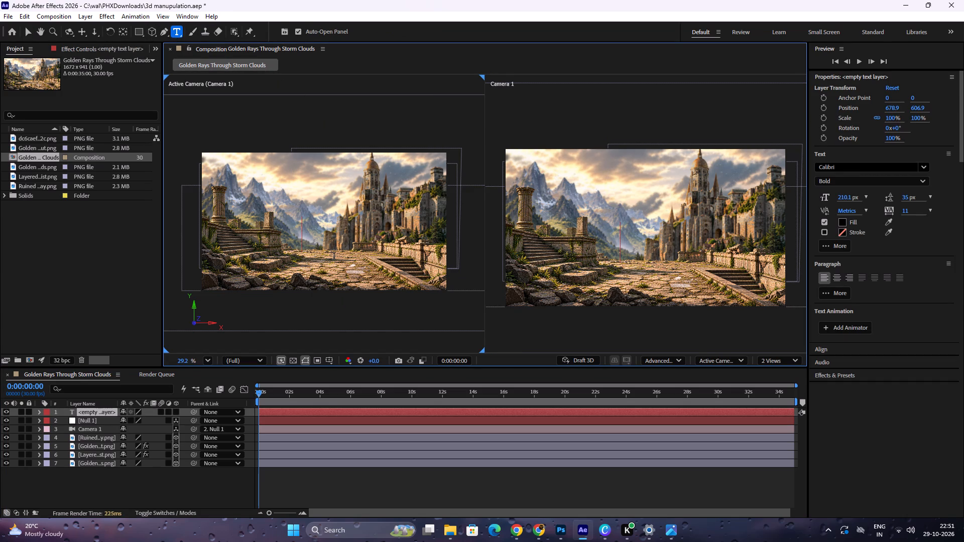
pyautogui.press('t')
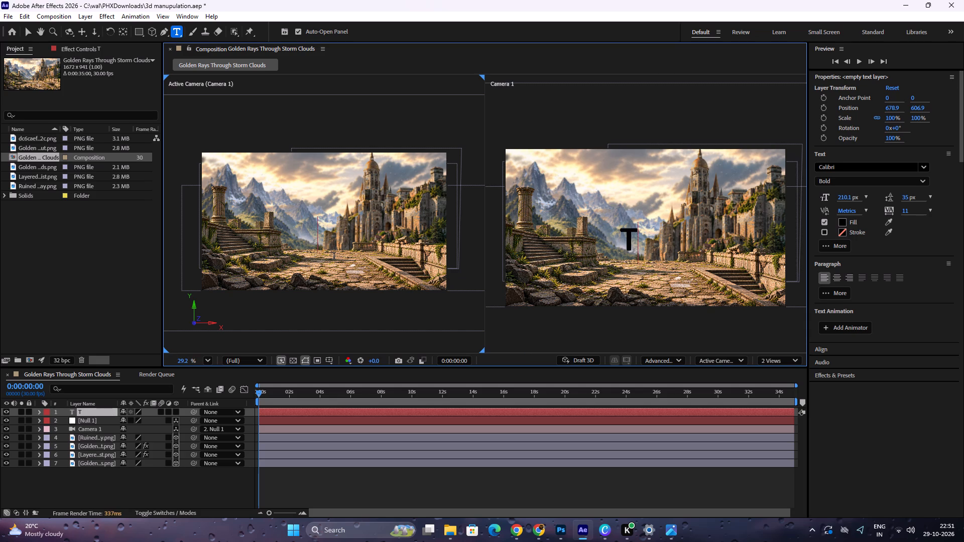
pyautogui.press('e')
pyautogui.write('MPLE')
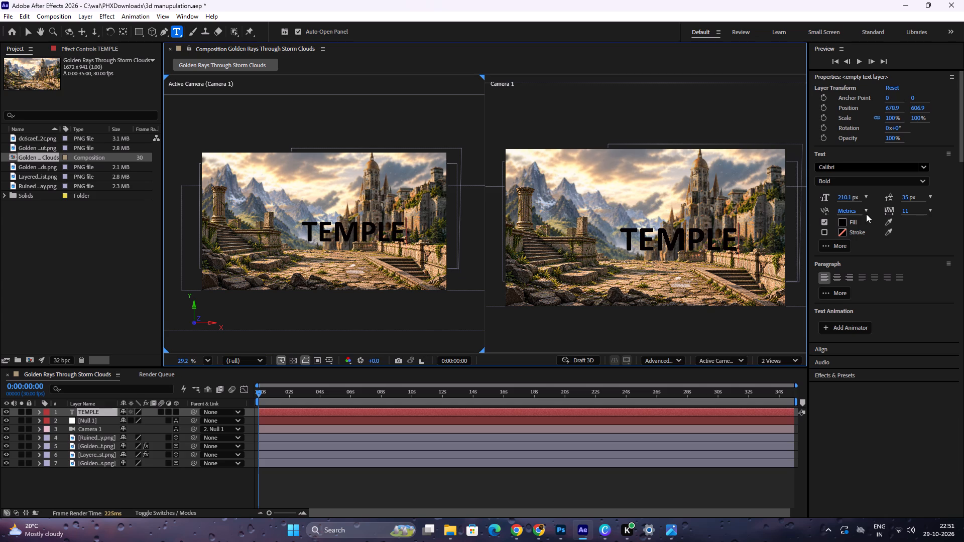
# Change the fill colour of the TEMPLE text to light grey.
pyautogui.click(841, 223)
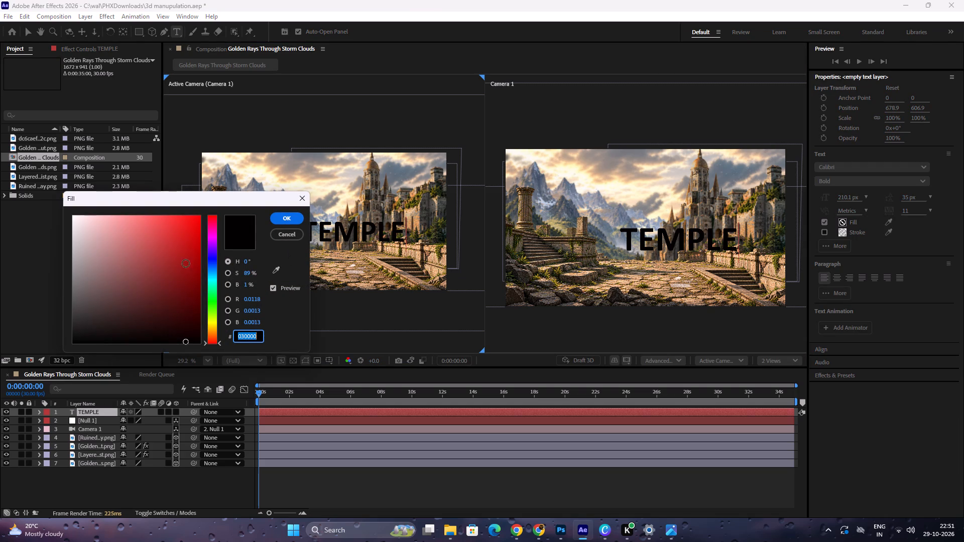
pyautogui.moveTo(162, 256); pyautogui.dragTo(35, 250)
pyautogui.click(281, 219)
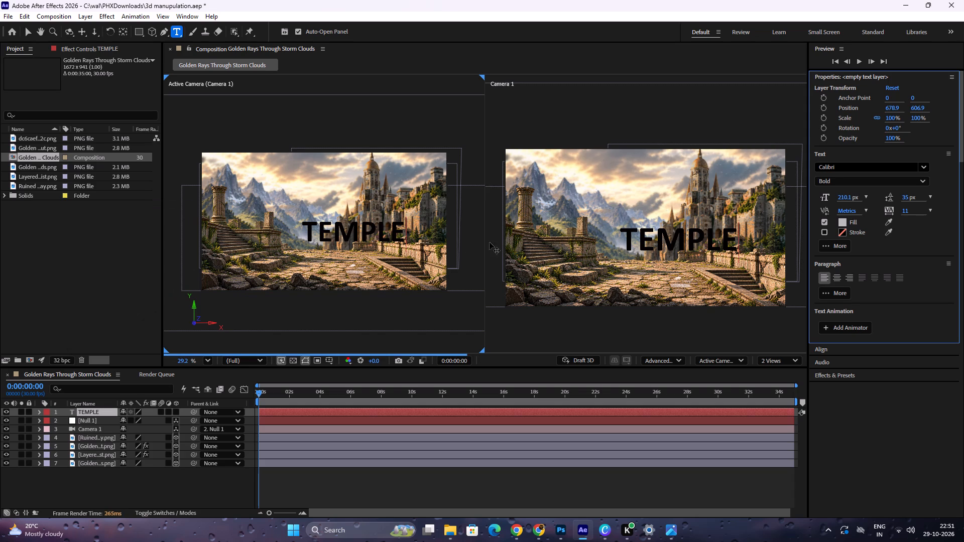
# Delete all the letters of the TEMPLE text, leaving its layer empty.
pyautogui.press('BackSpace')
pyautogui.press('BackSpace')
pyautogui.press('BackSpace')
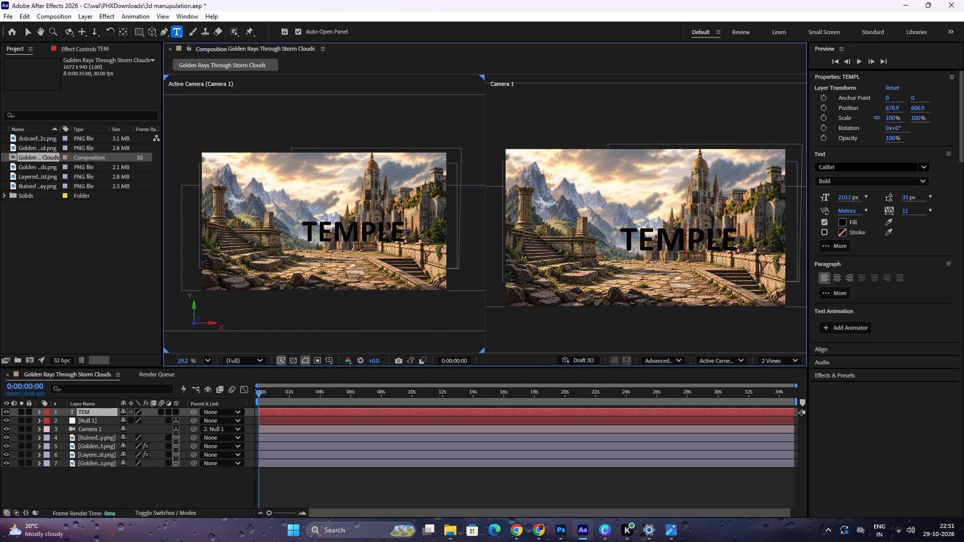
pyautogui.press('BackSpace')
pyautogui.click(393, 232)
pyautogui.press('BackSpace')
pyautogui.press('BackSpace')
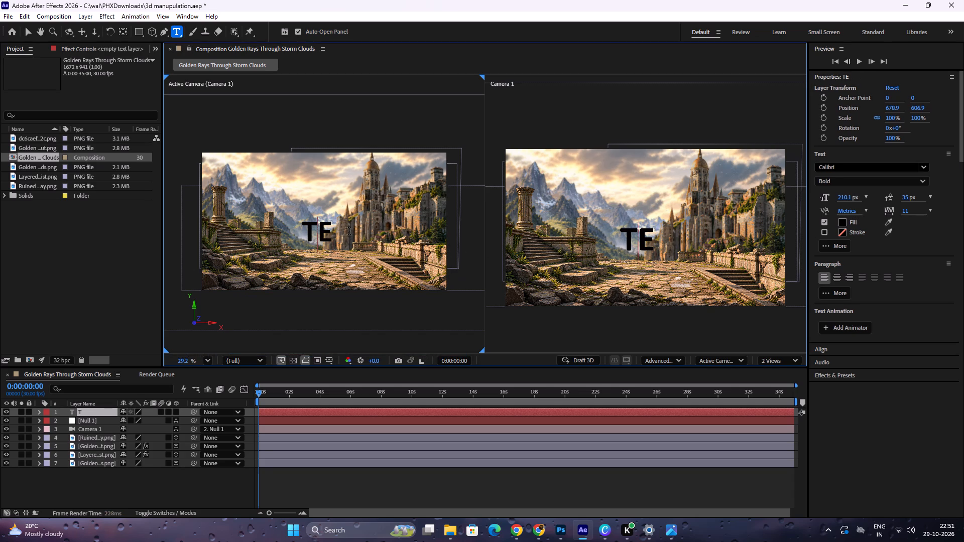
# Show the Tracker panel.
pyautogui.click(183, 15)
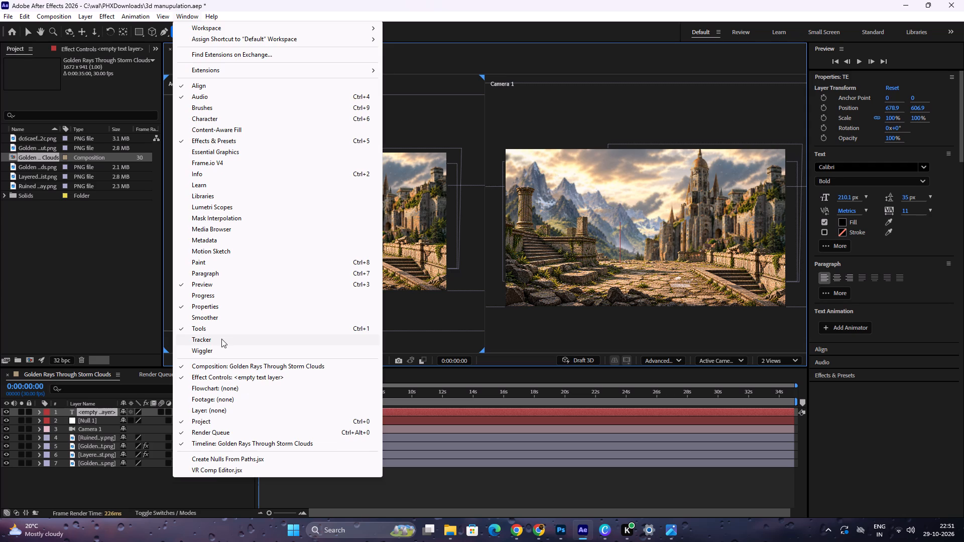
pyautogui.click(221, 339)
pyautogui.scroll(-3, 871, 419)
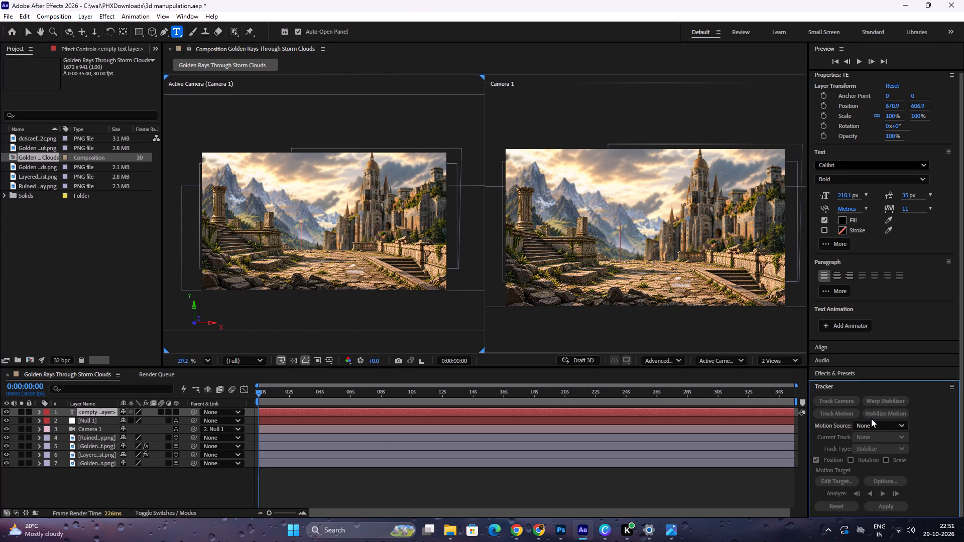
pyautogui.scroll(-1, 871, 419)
# Toggle the Ruined Stone Terrace Causeway layer's visibility off and on to check which part of the scene it holds.
pyautogui.click(5, 437)
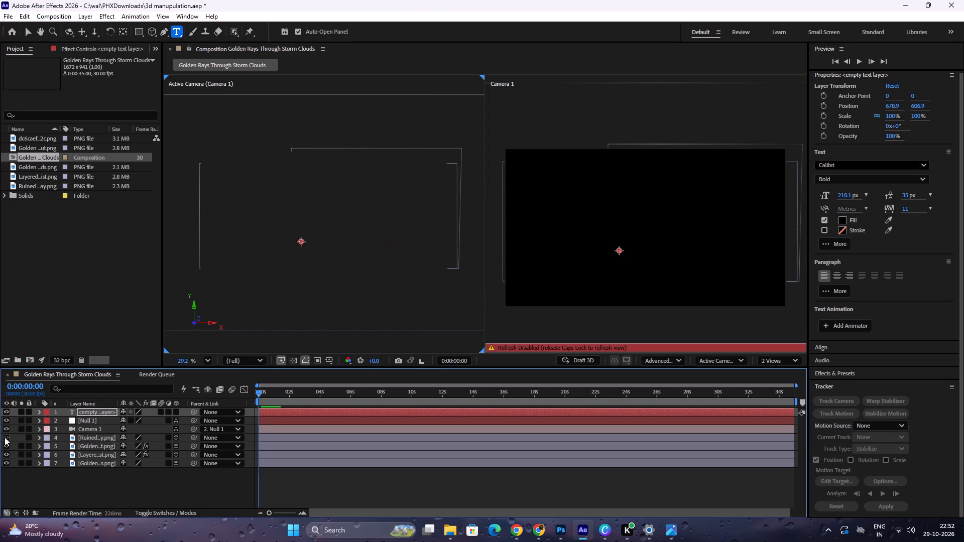
pyautogui.click(5, 437)
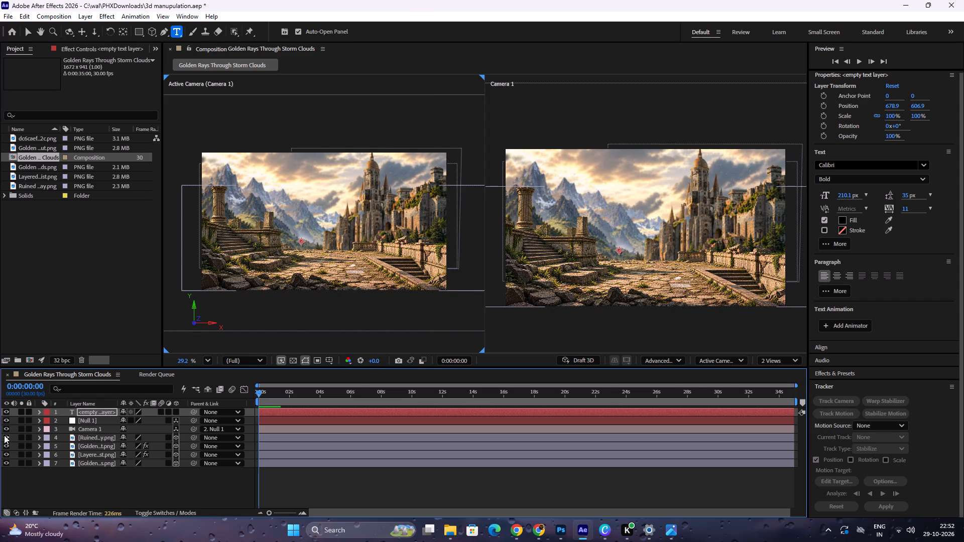
pyautogui.click(4, 435)
pyautogui.click(4, 435)
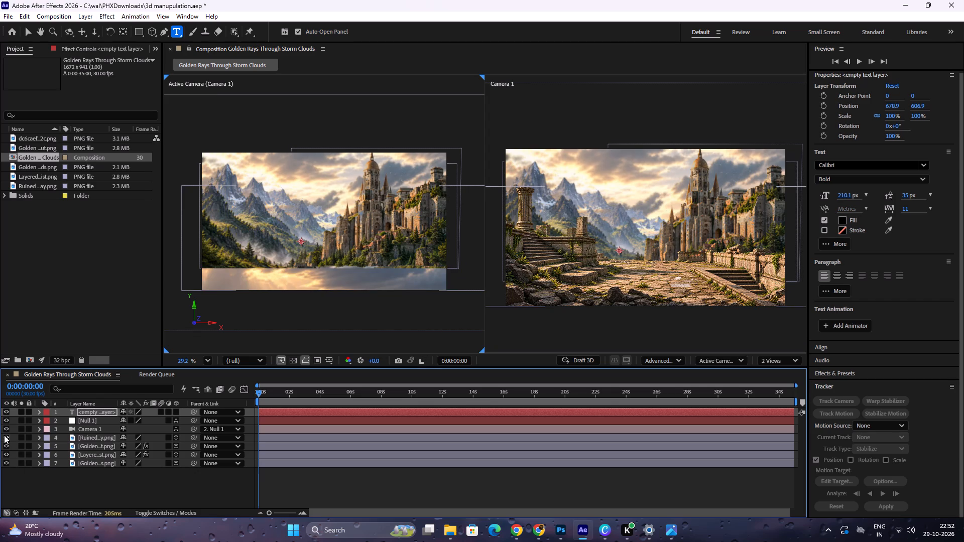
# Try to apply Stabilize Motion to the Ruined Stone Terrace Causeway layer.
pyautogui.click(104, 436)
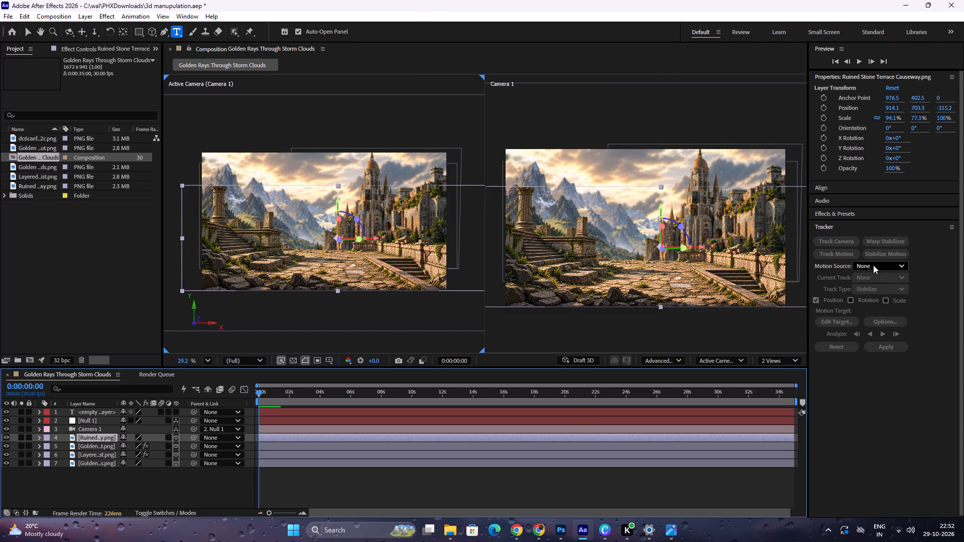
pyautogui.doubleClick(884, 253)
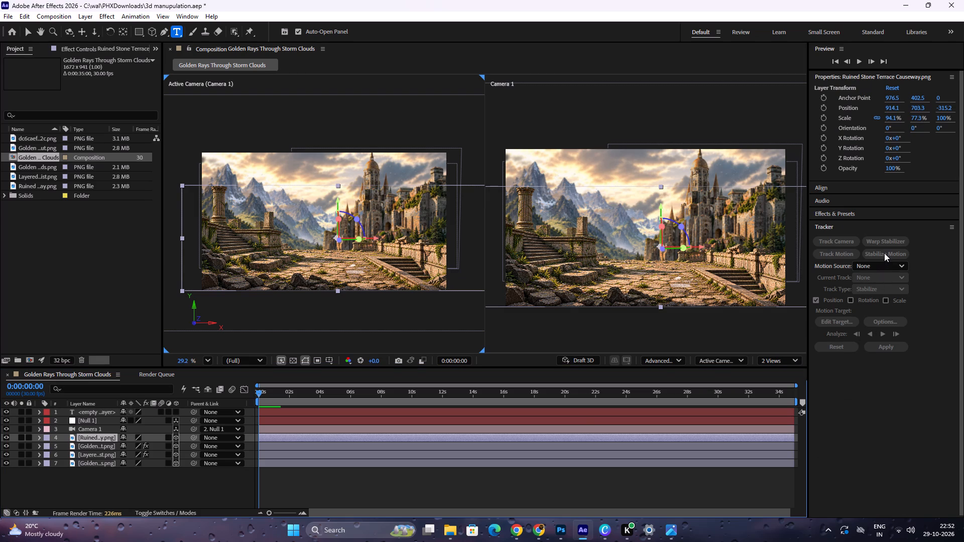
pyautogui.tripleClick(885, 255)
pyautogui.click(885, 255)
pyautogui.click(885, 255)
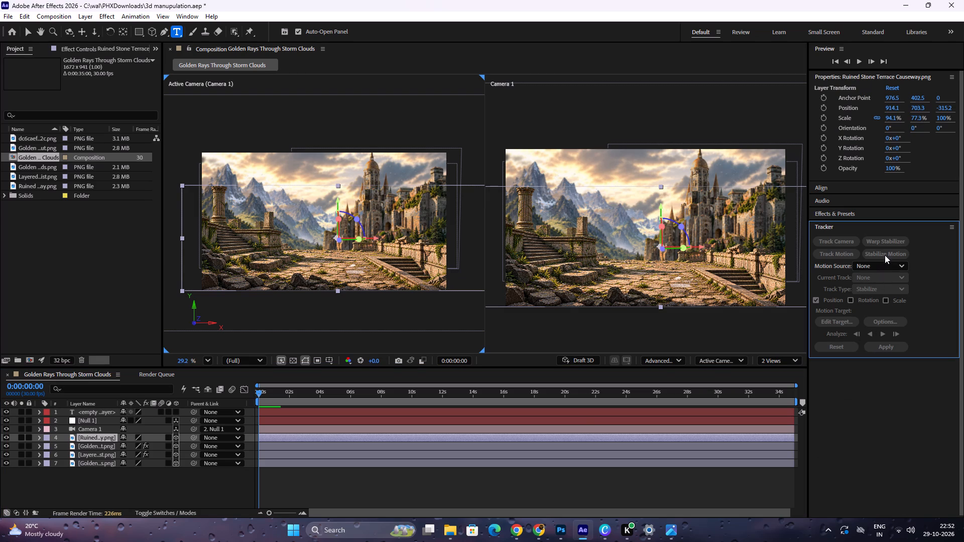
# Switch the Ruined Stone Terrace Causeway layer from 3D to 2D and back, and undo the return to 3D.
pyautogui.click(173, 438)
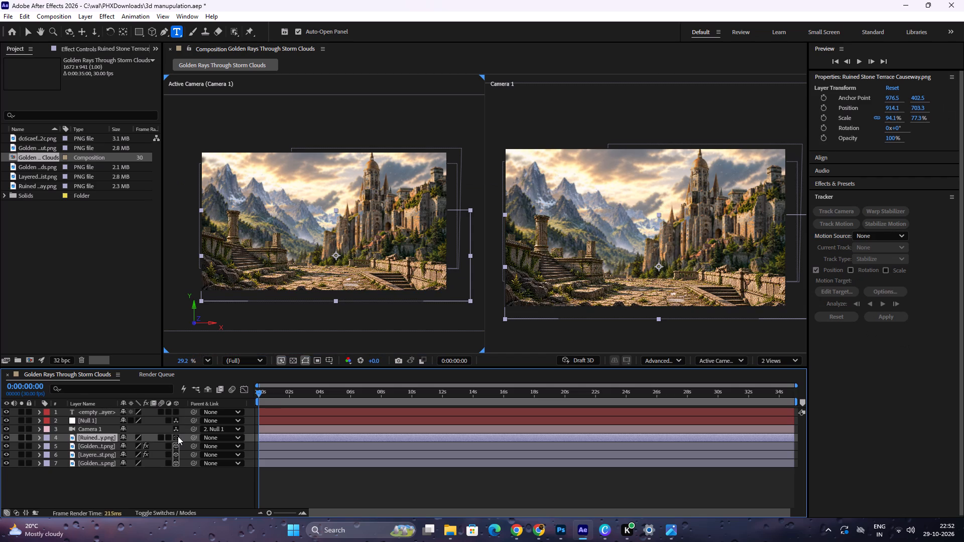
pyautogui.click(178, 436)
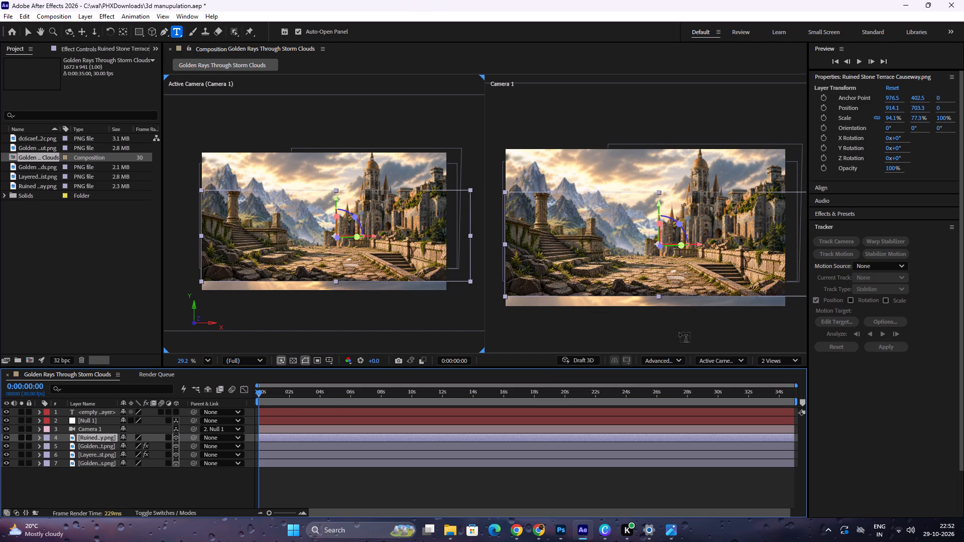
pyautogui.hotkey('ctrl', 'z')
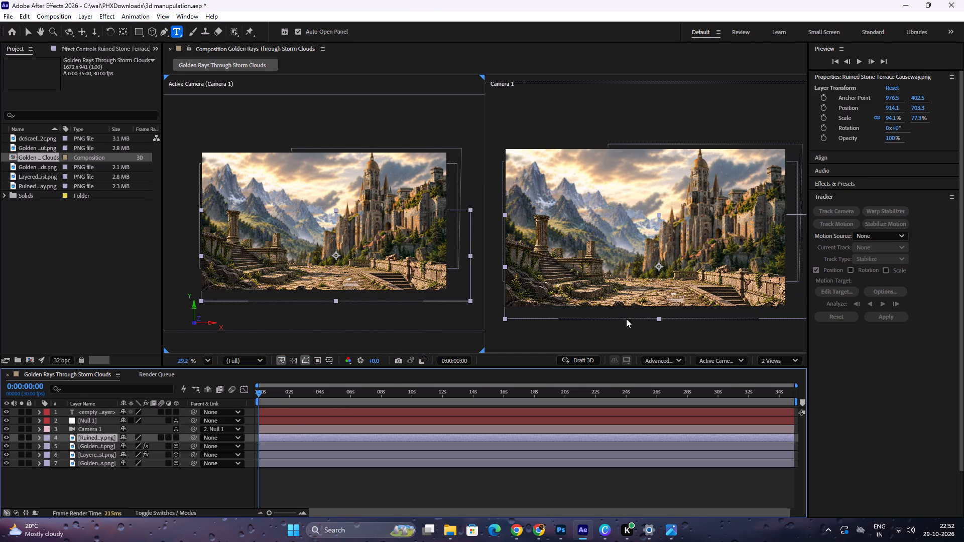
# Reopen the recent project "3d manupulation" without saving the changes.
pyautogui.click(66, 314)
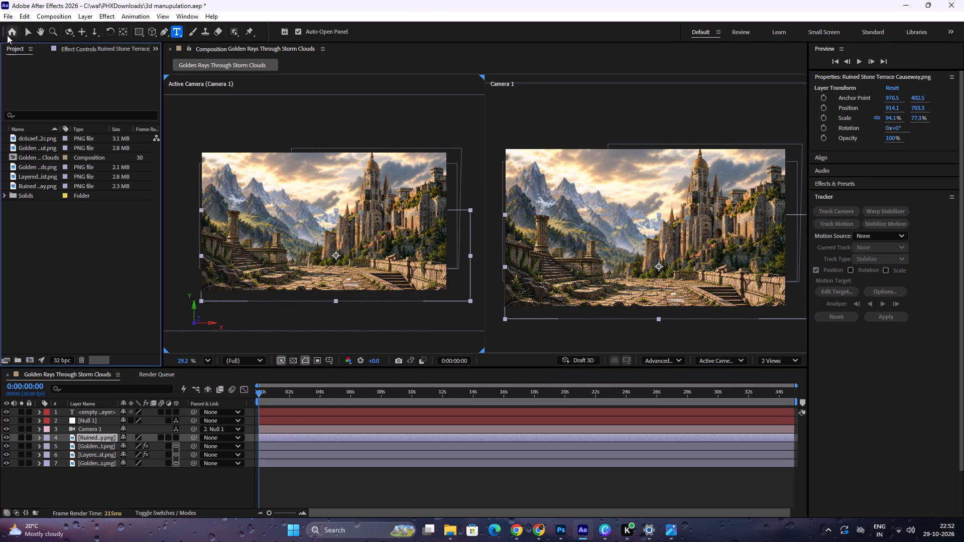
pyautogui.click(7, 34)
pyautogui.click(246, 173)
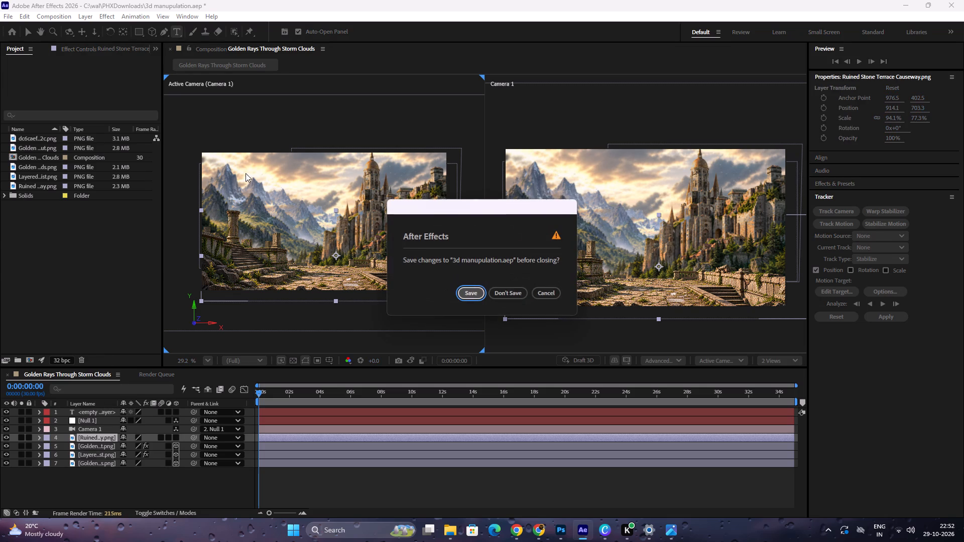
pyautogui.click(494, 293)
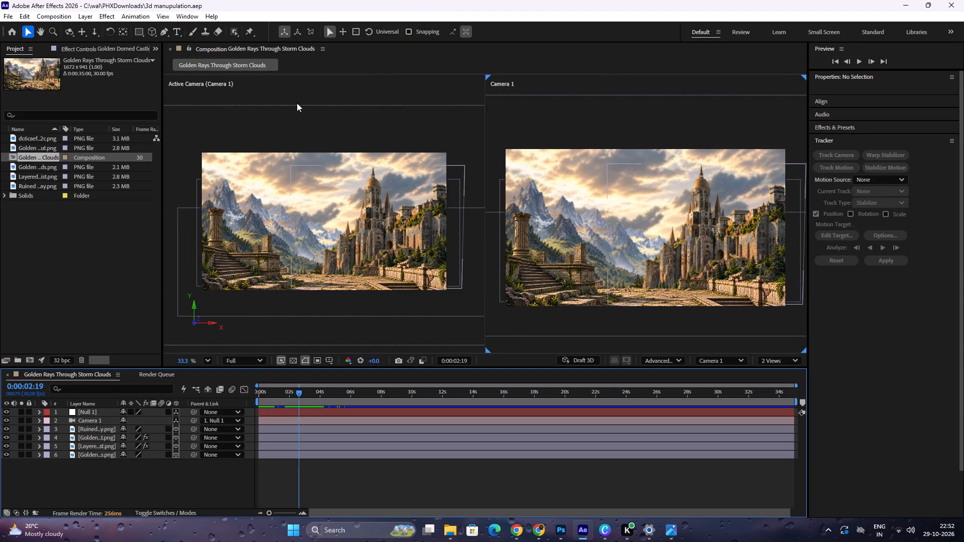
# Scrub through the opening seconds of the camera animation and return to 0:00:00:00.
pyautogui.moveTo(302, 389); pyautogui.dragTo(340, 397)
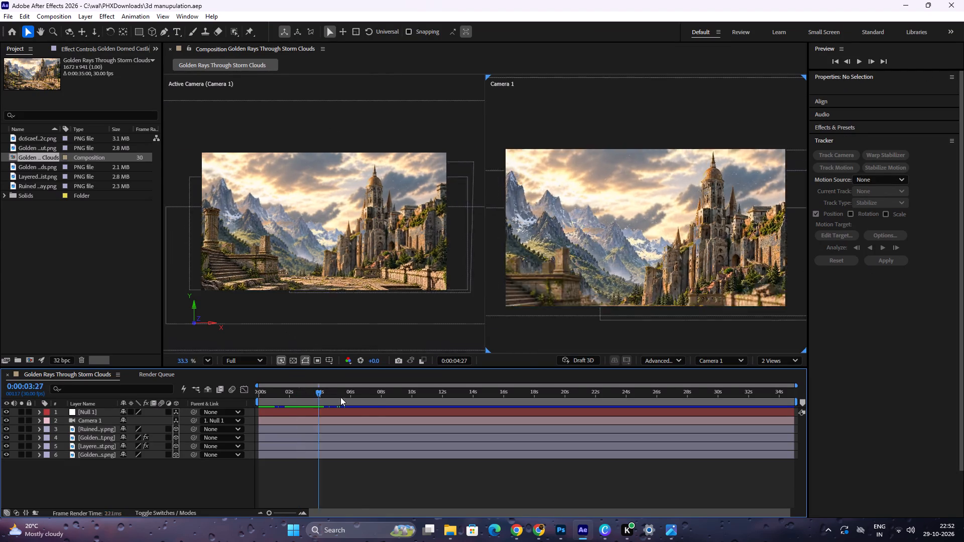
pyautogui.moveTo(340, 397); pyautogui.dragTo(209, 418)
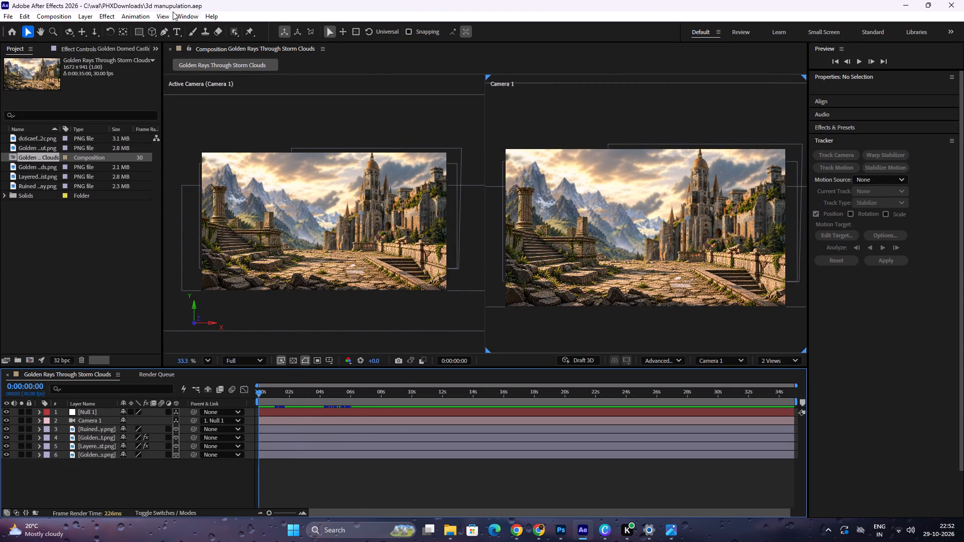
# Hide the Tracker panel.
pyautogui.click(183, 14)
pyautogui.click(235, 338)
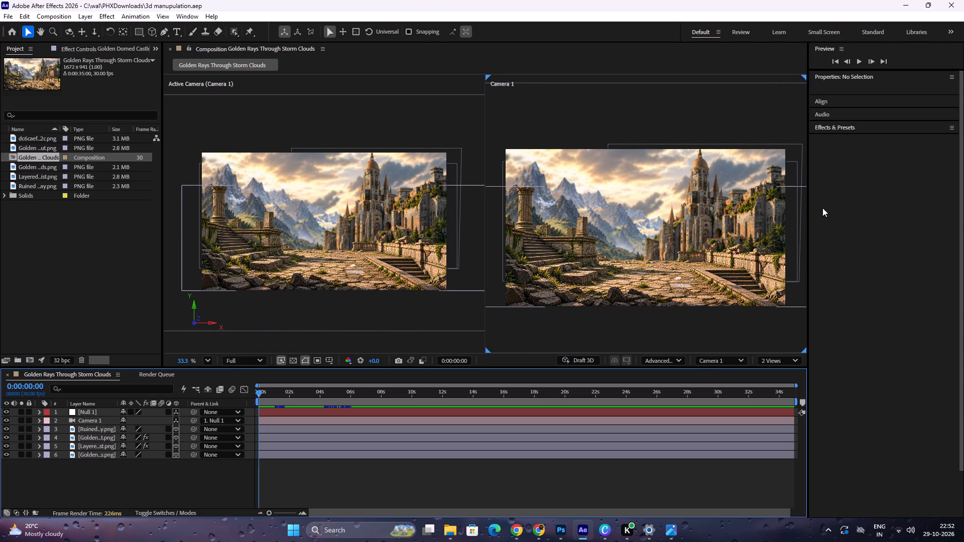
# Undock the Effects & Presets panel and close its floating window.
pyautogui.click(956, 128)
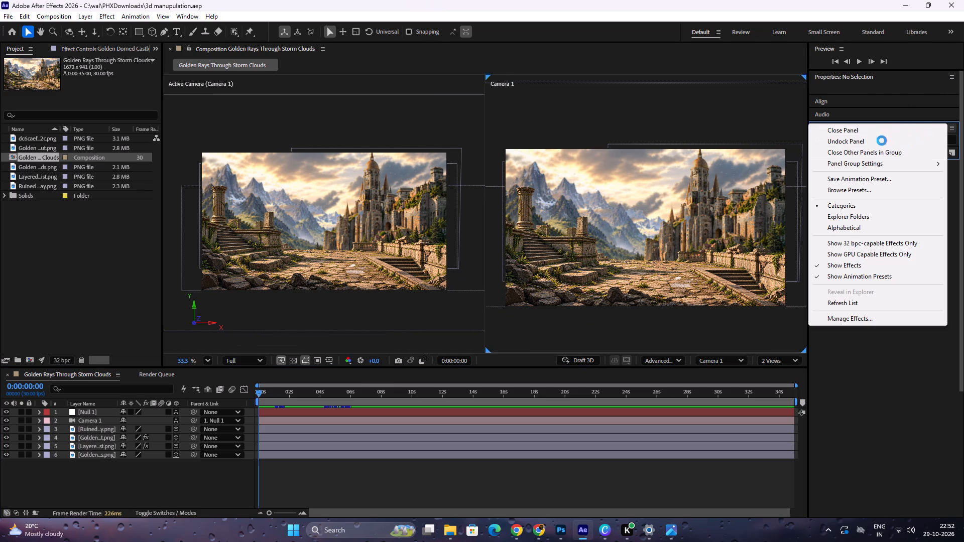
pyautogui.click(882, 141)
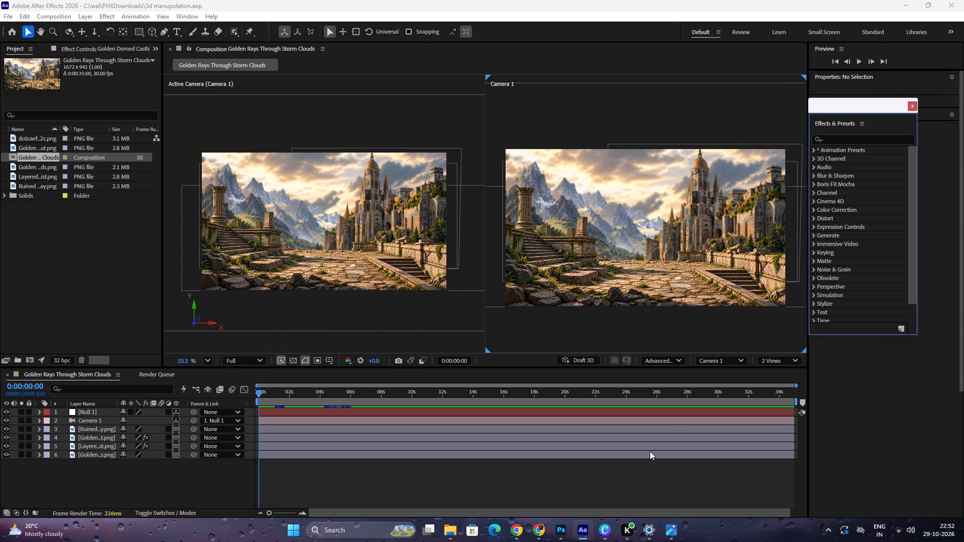
pyautogui.click(870, 388)
pyautogui.click(867, 372)
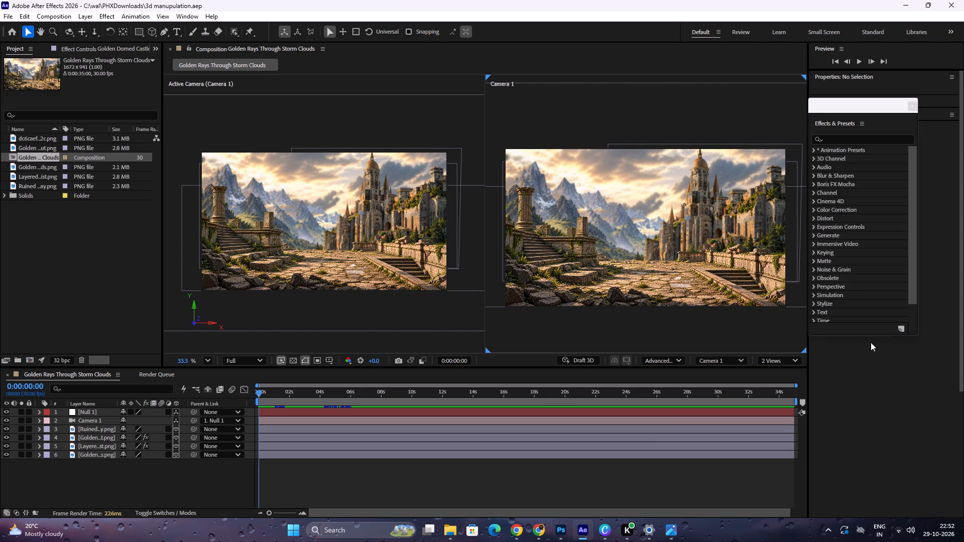
pyautogui.click(913, 104)
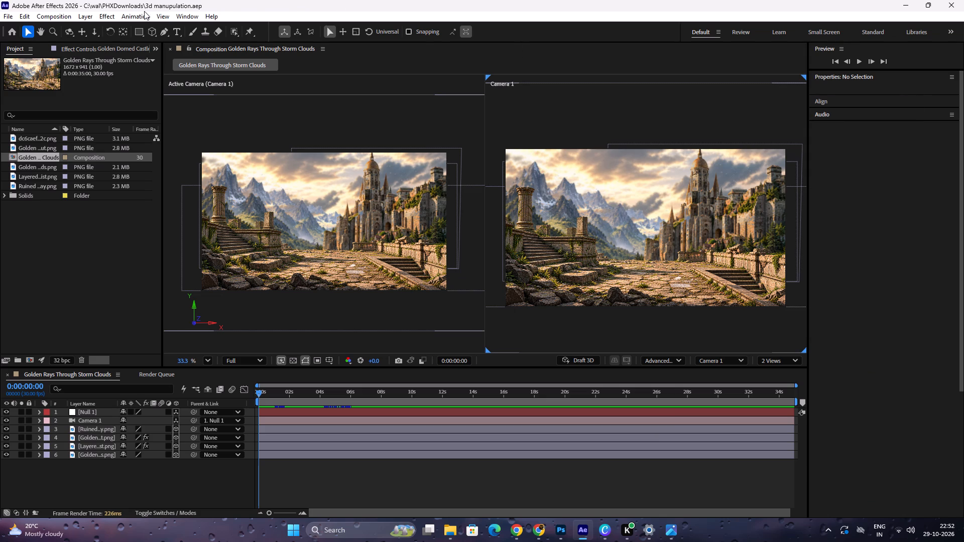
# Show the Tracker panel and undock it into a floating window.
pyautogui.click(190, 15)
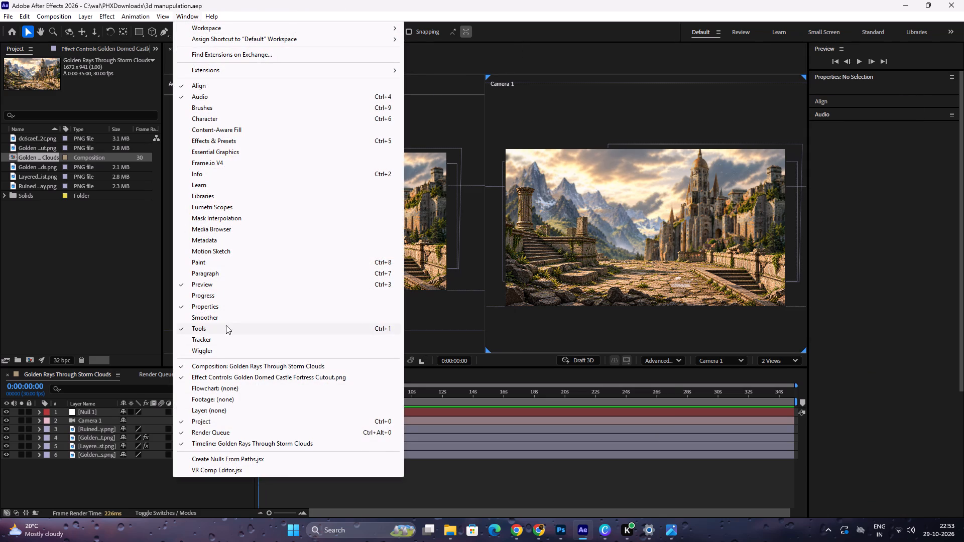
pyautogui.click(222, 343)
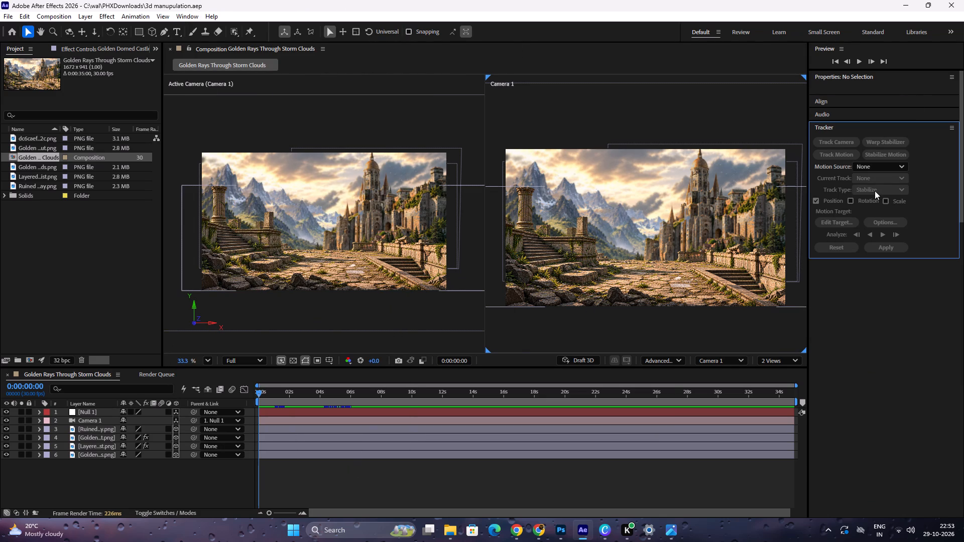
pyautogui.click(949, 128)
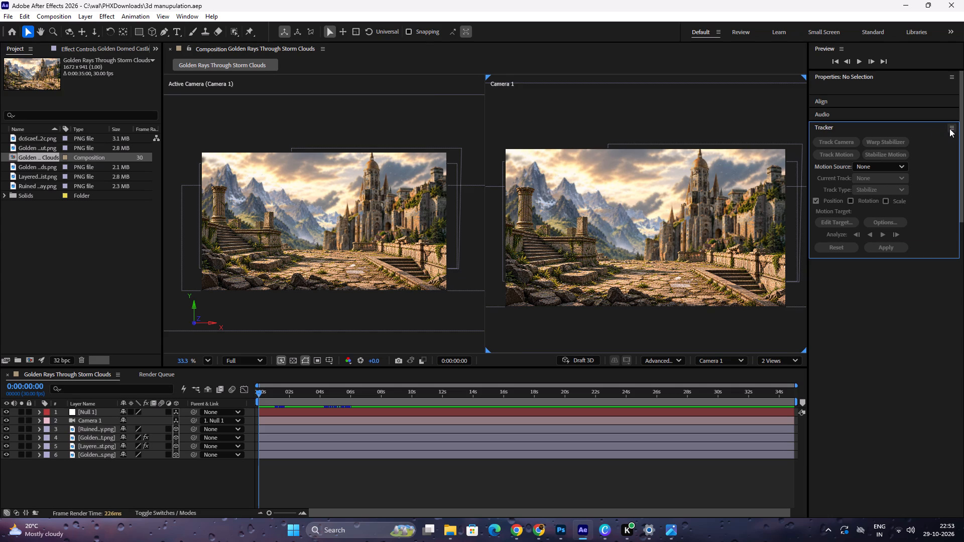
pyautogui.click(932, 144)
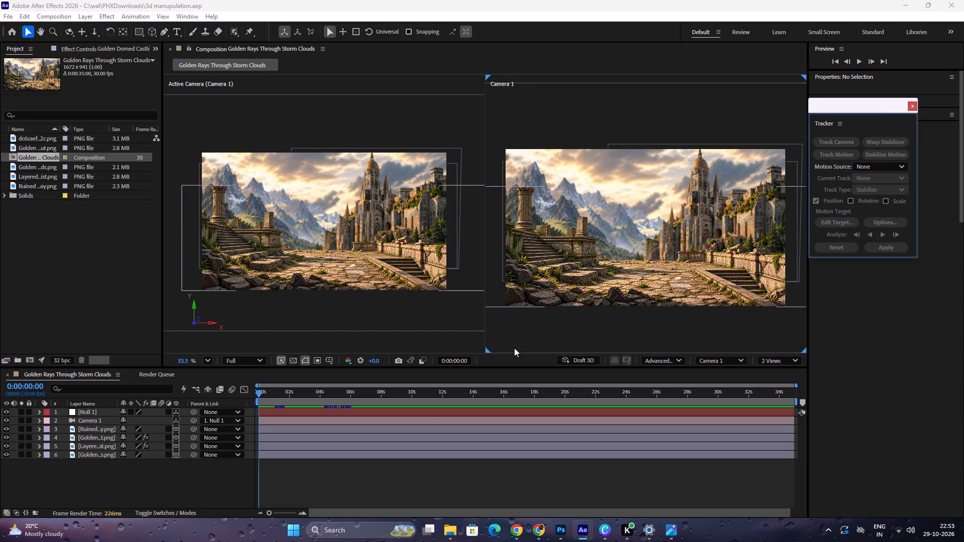
# Toggle the Ruined Stone Terrace Causeway layer's visibility off and on to check its contribution to the scene.
pyautogui.click(97, 426)
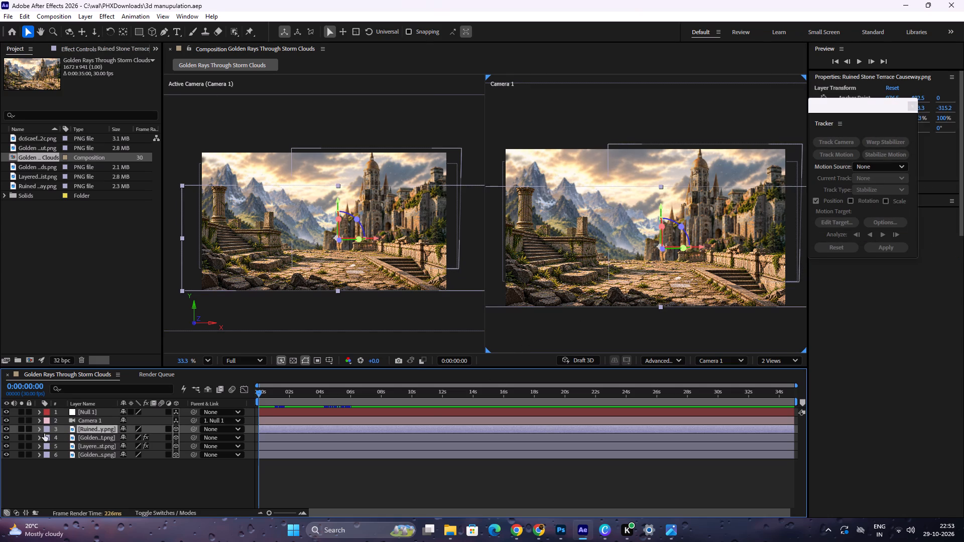
pyautogui.click(5, 425)
pyautogui.click(5, 425)
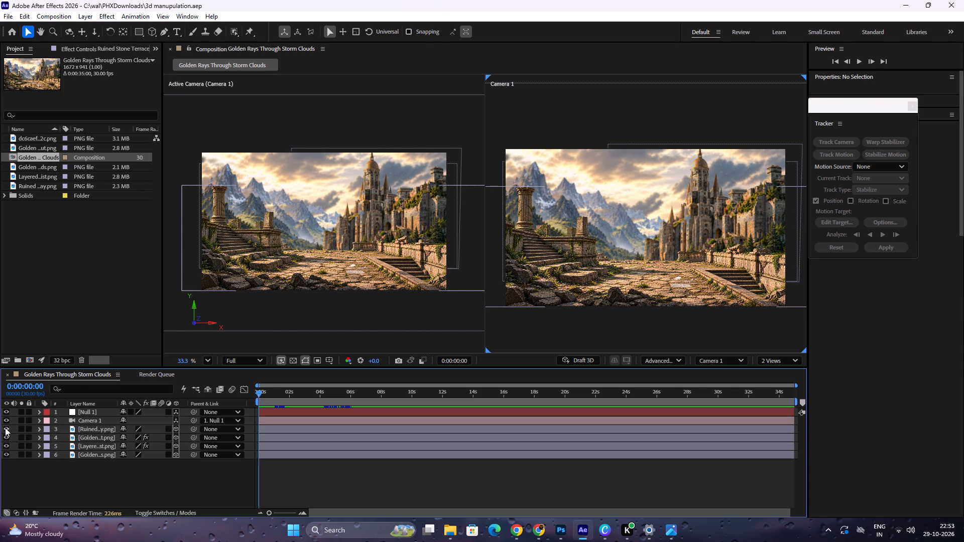
pyautogui.click(5, 428)
pyautogui.click(5, 428)
pyautogui.click(5, 428)
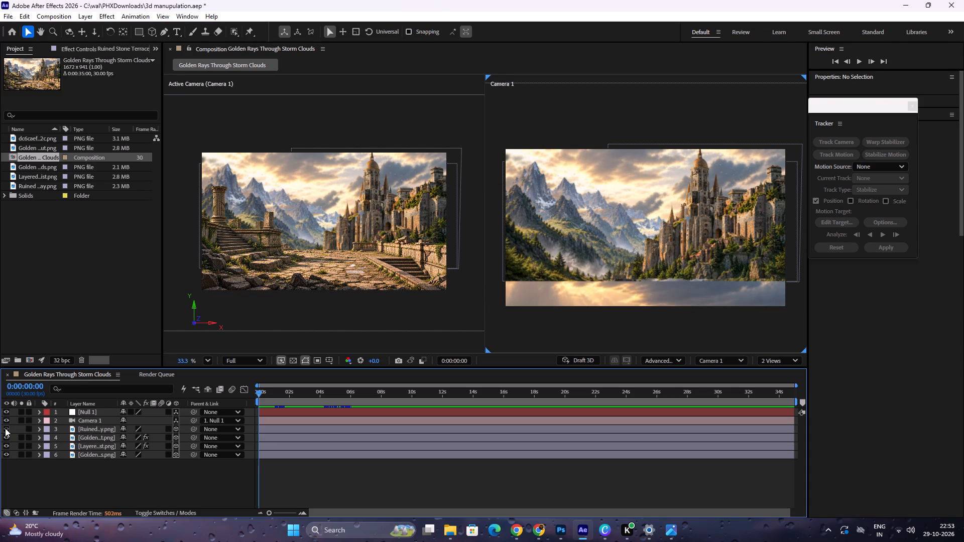
pyautogui.click(5, 428)
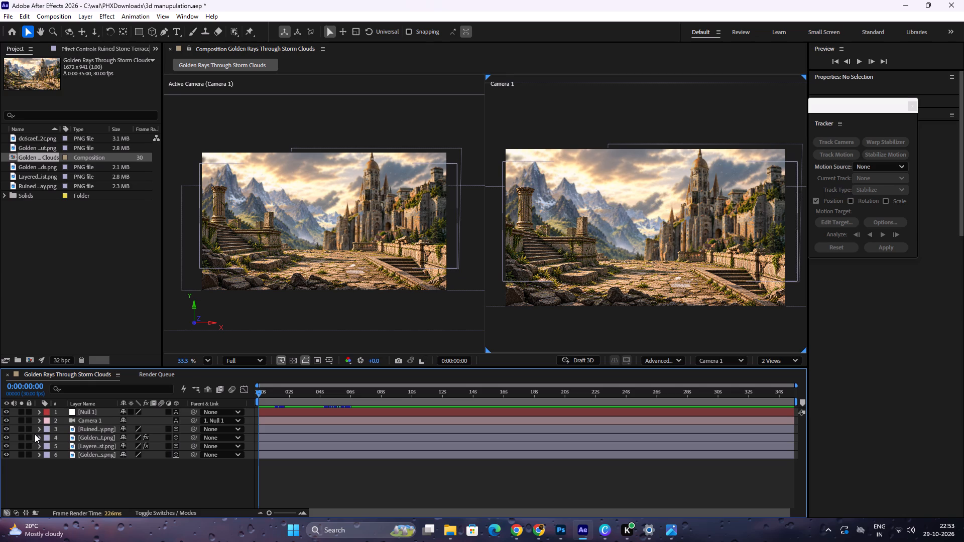
pyautogui.click(4, 428)
pyautogui.click(4, 428)
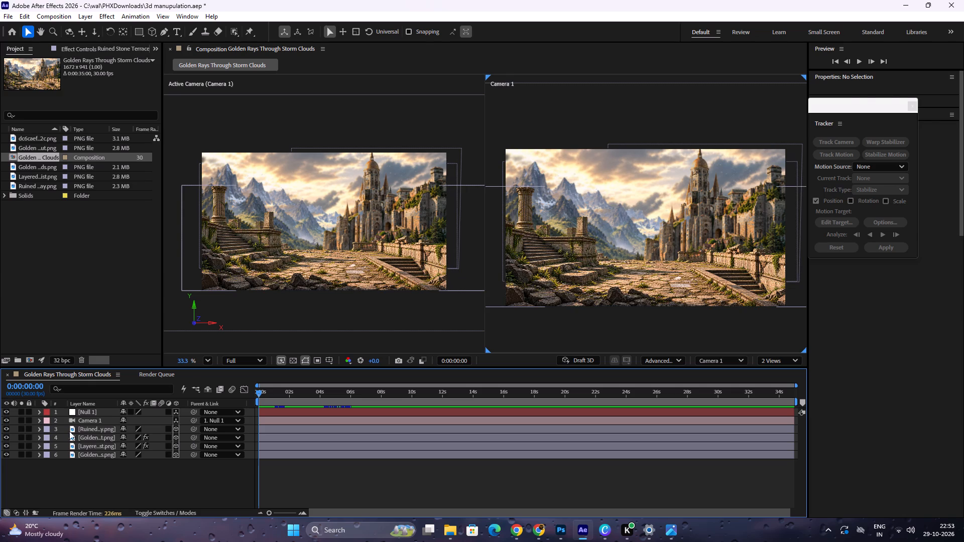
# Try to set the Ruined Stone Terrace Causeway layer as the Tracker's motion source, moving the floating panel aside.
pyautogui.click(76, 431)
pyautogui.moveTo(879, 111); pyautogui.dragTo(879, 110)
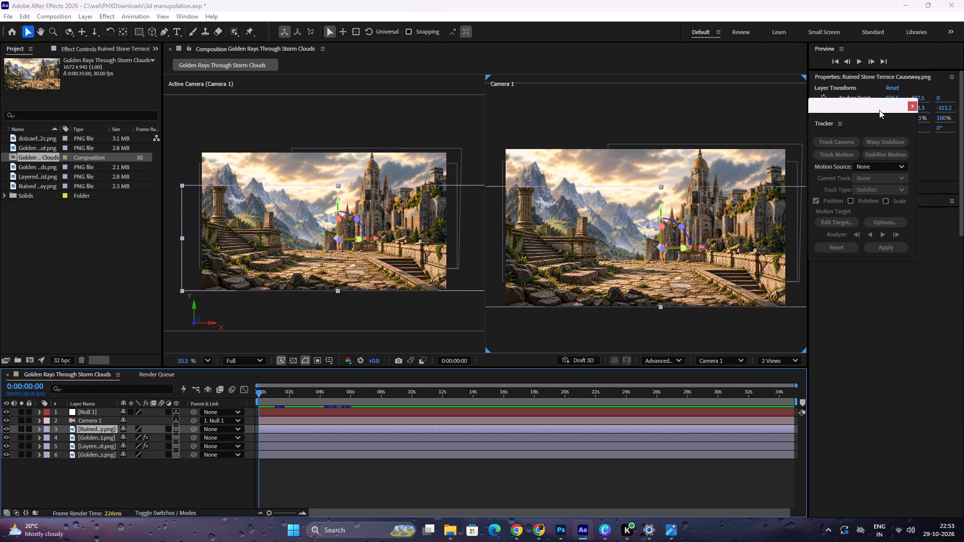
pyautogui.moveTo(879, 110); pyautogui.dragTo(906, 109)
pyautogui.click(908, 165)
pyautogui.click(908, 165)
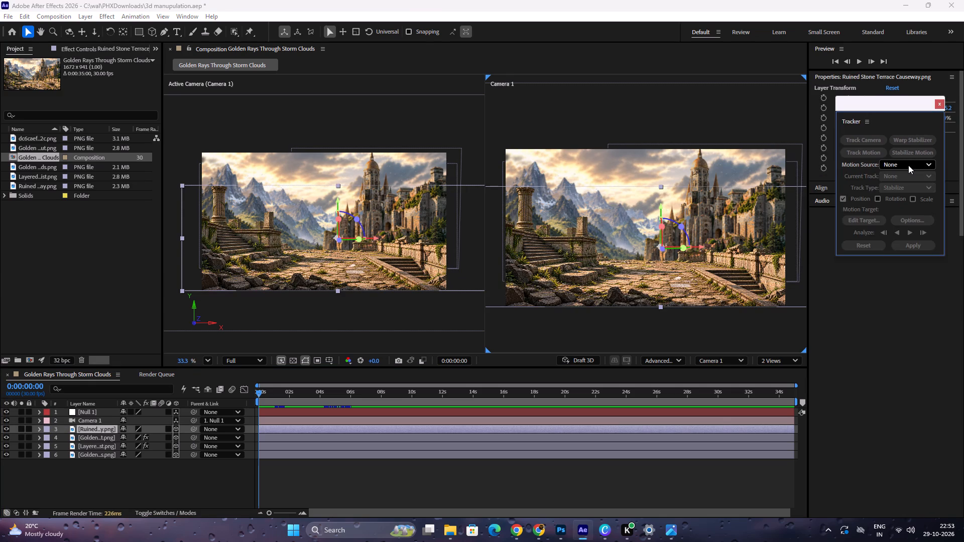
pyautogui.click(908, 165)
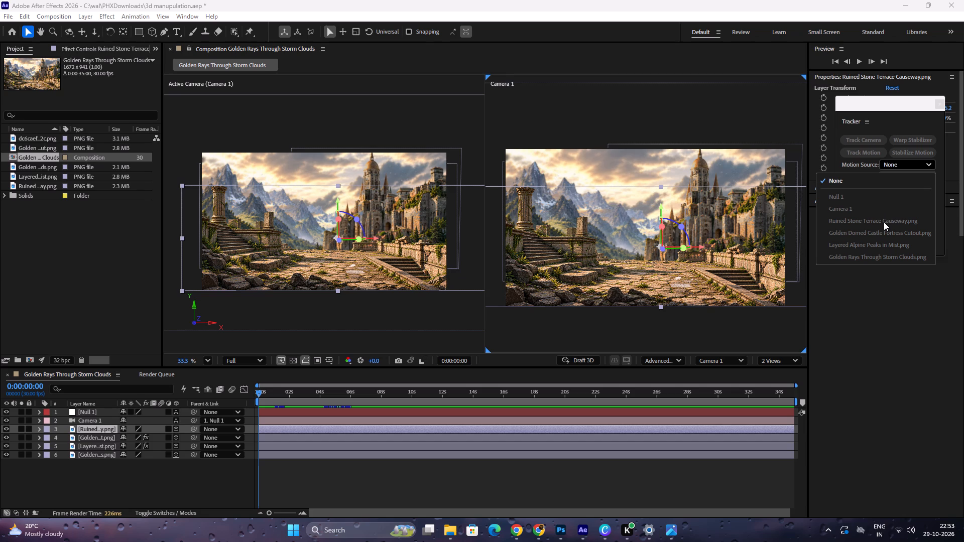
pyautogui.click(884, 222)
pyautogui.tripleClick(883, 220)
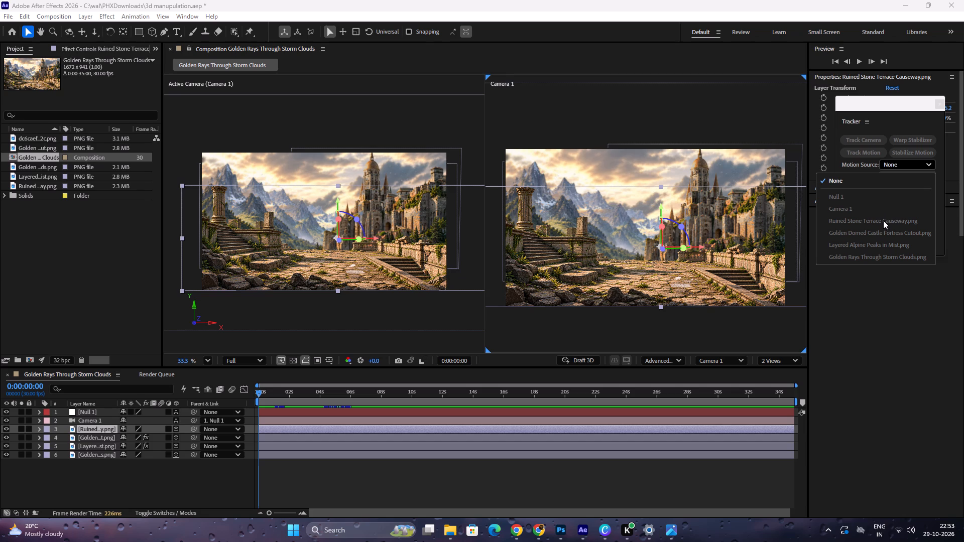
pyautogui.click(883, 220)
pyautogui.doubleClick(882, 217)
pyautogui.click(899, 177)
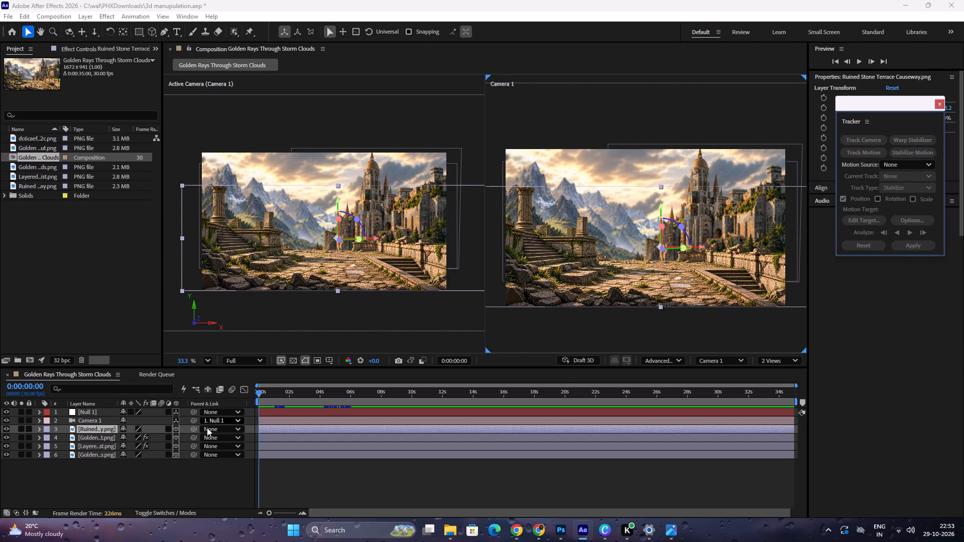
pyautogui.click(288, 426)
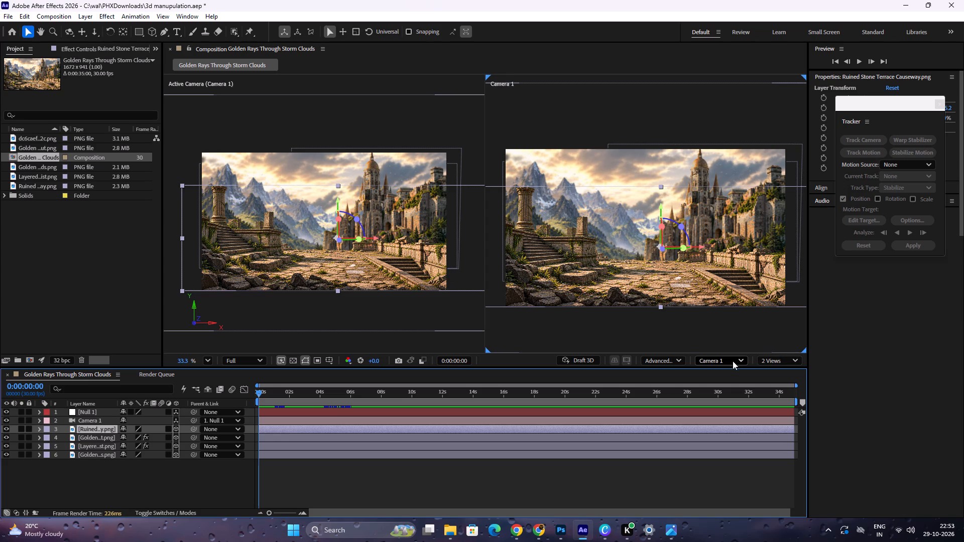
# Switch the composition viewer layout to 1 View.
pyautogui.click(766, 360)
pyautogui.click(769, 372)
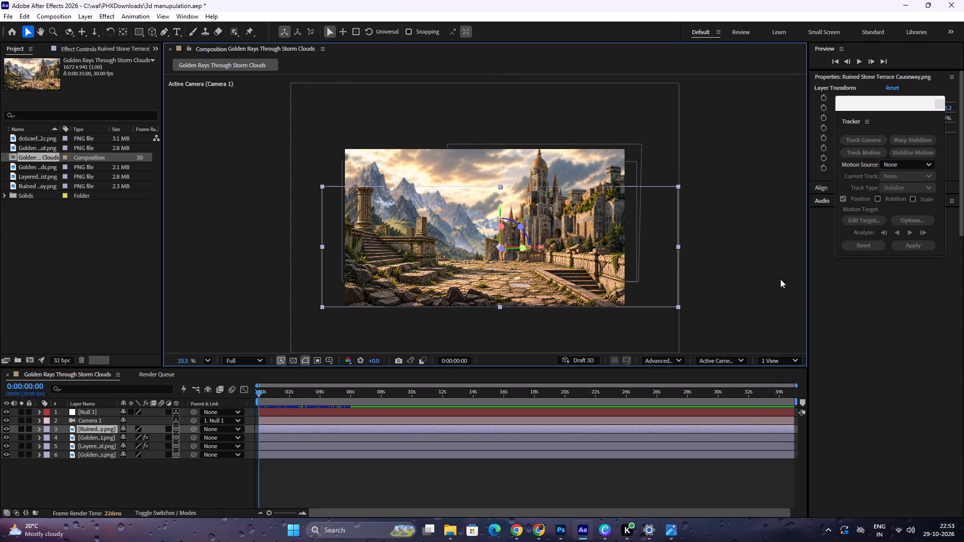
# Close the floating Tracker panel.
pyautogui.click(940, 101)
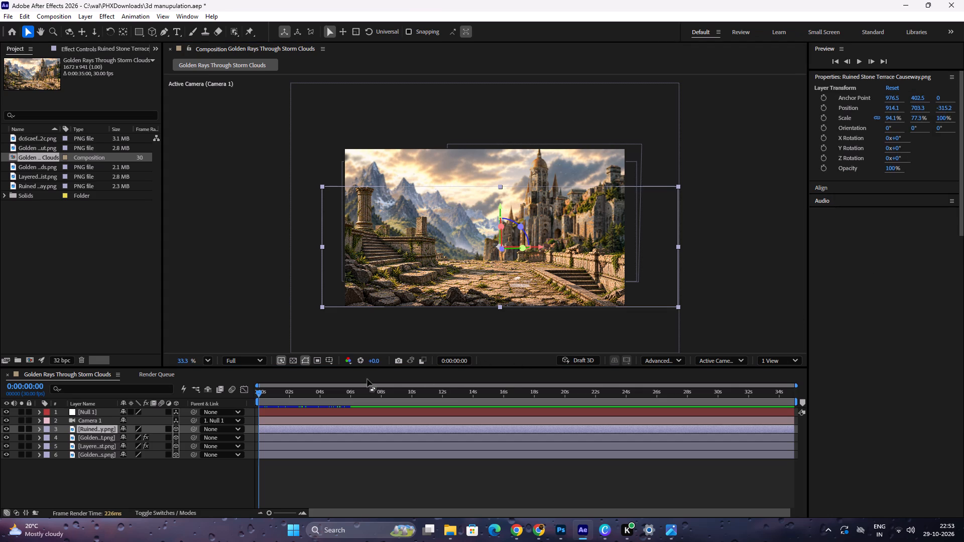
# Scrub the opening seconds and play back the camera animation from near the start, stopping at 0:00:05:23.
pyautogui.moveTo(258, 389); pyautogui.dragTo(291, 393)
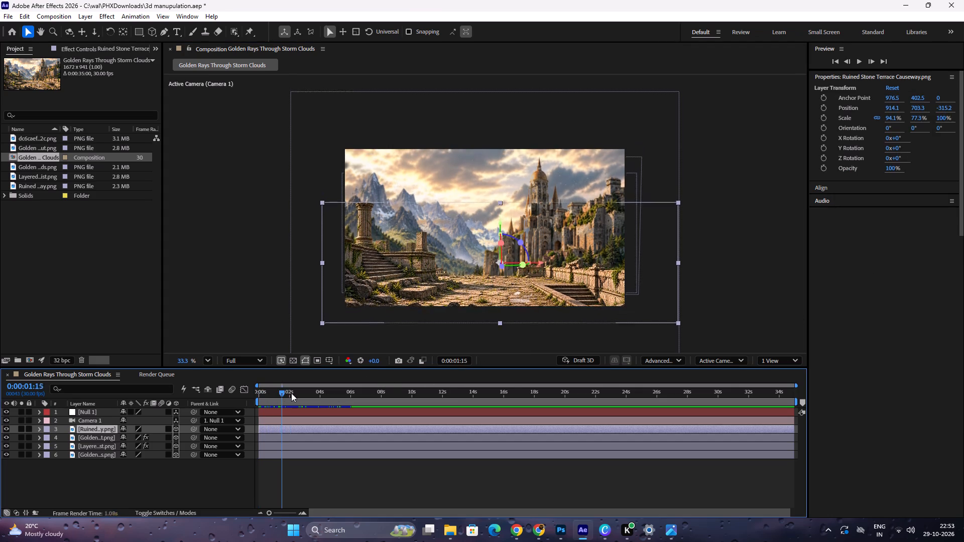
pyautogui.moveTo(291, 393); pyautogui.dragTo(270, 403)
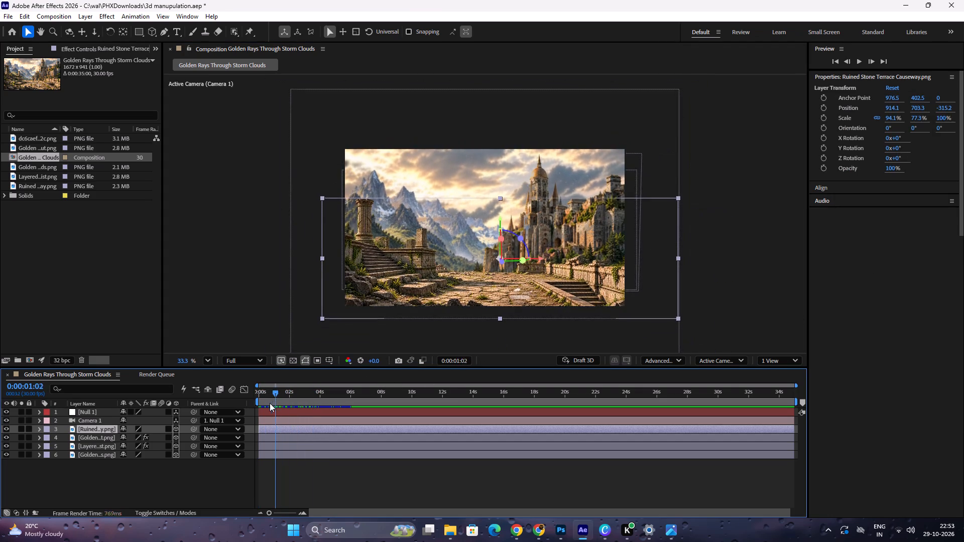
pyautogui.moveTo(270, 403); pyautogui.dragTo(251, 410)
pyautogui.press('space')
pyautogui.press('space')
pyautogui.press('space')
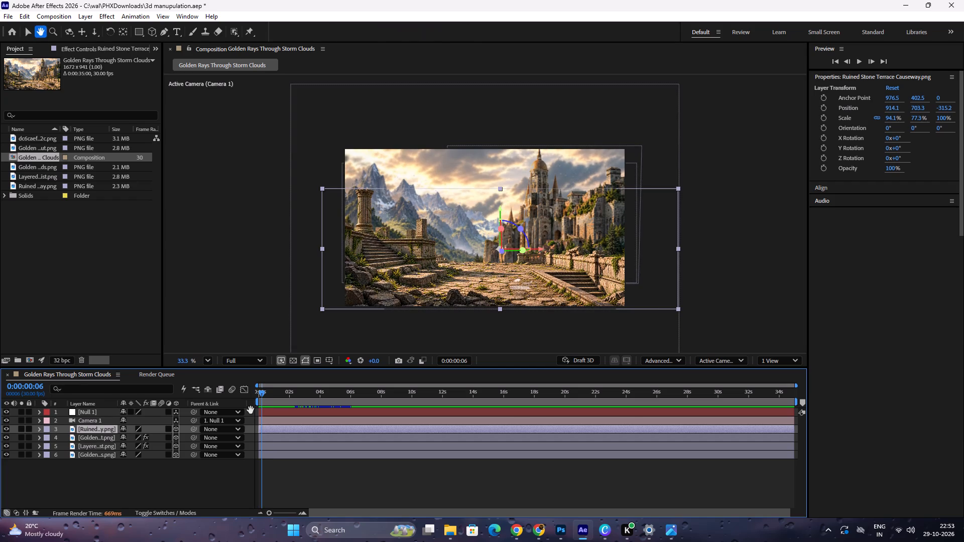
pyautogui.click(181, 15)
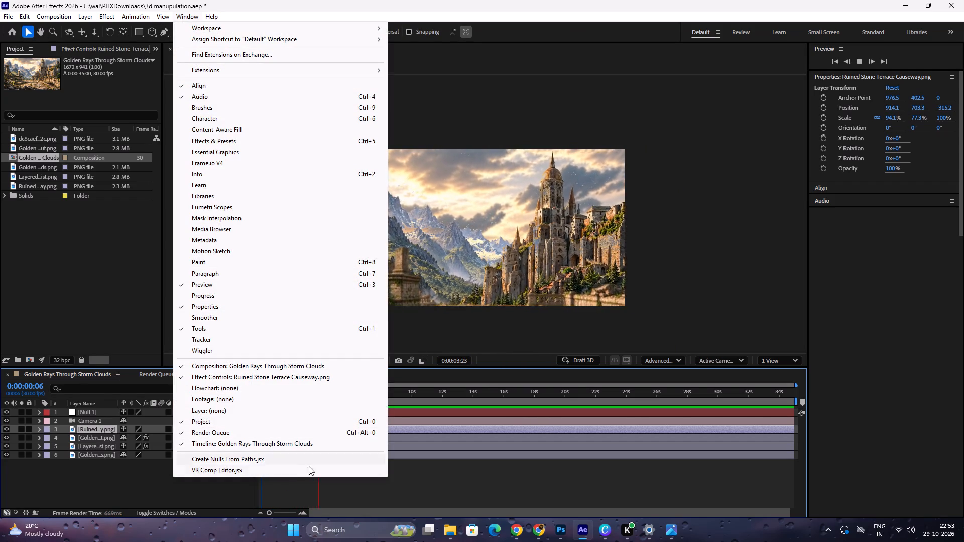
pyautogui.press('space')
pyautogui.click(465, 484)
pyautogui.press('space')
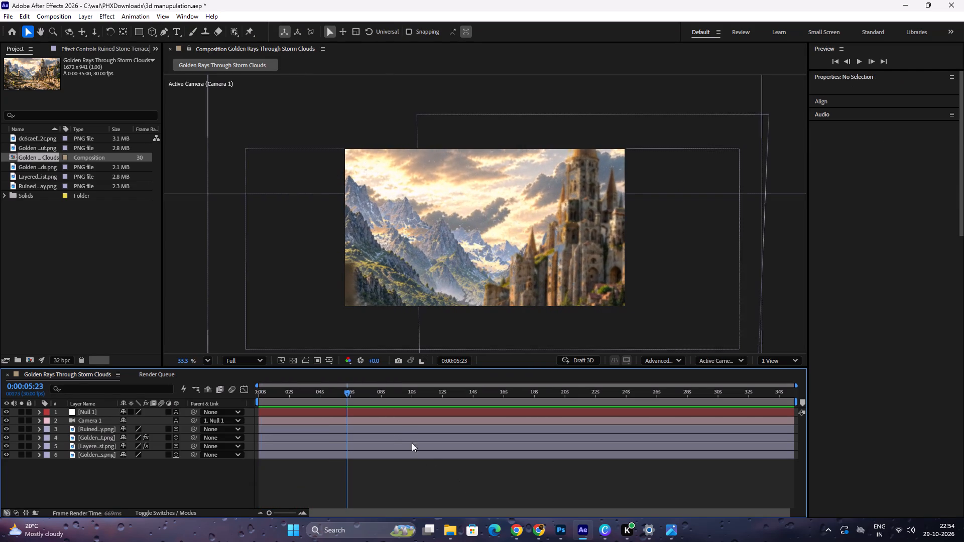
# Scrub back and forth through the first seconds of the camera animation and return to 0:00:00:00.
pyautogui.moveTo(347, 393); pyautogui.dragTo(322, 402)
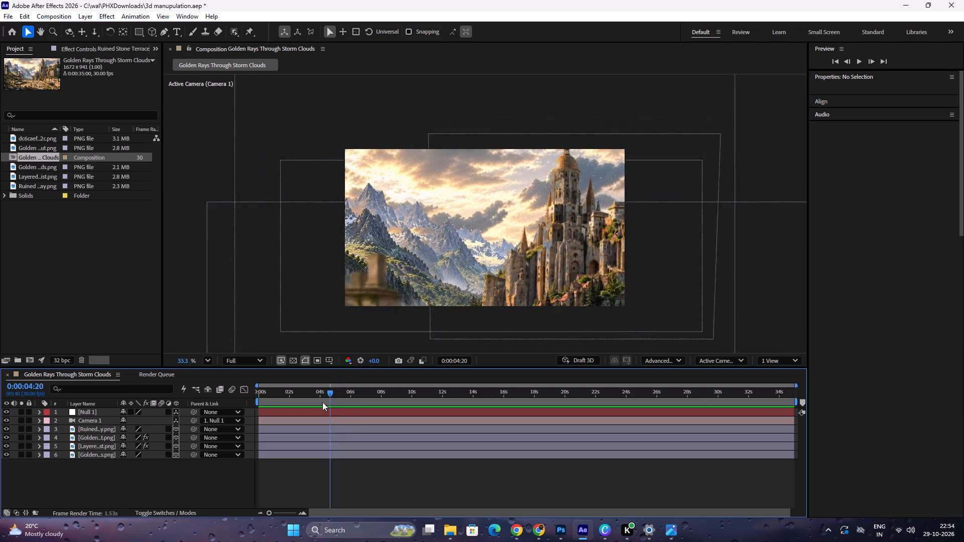
pyautogui.moveTo(322, 402); pyautogui.dragTo(264, 403)
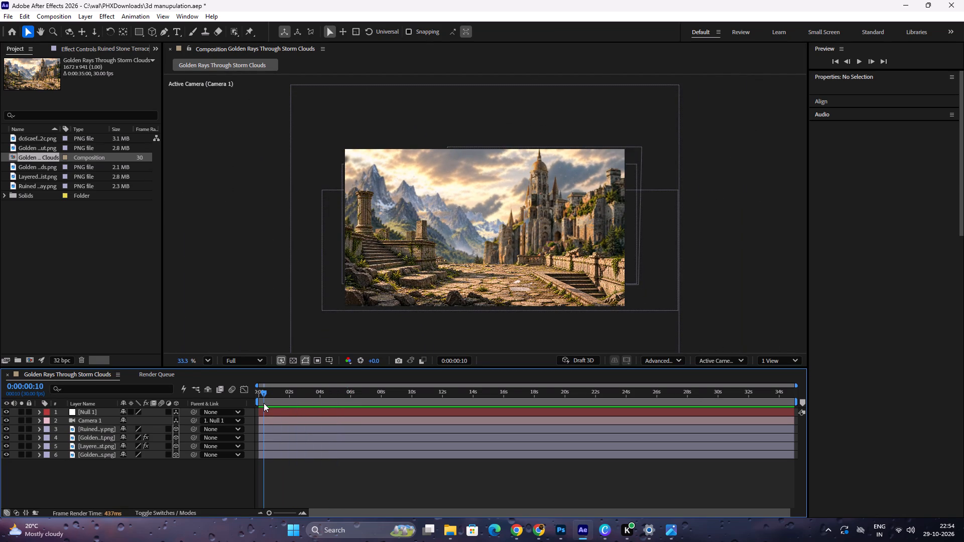
pyautogui.moveTo(264, 403); pyautogui.dragTo(263, 403)
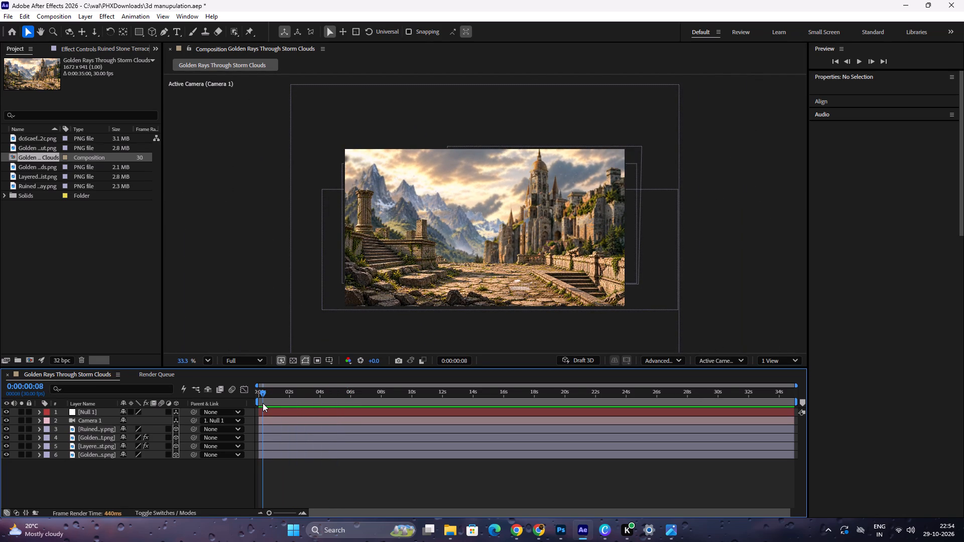
pyautogui.moveTo(263, 403); pyautogui.dragTo(300, 411)
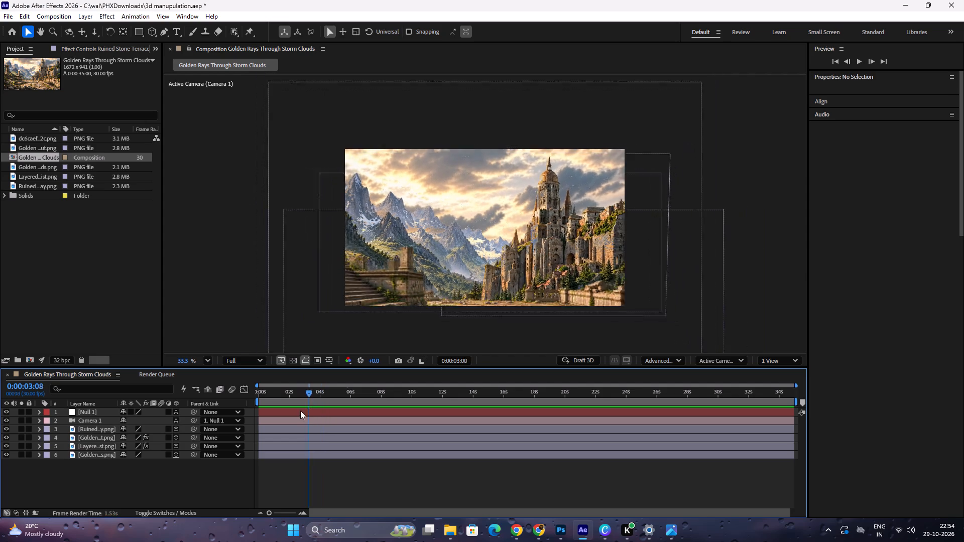
pyautogui.moveTo(300, 411); pyautogui.dragTo(277, 423)
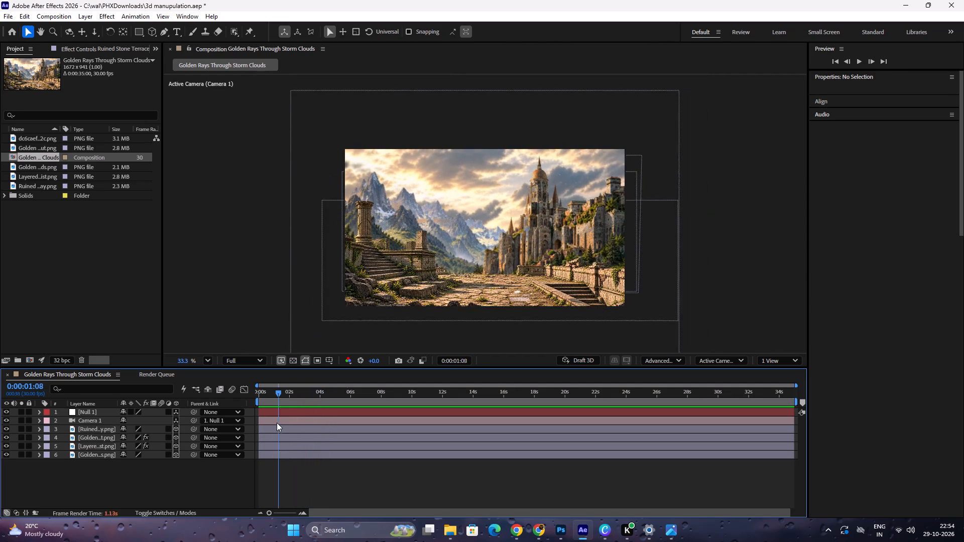
pyautogui.moveTo(277, 423); pyautogui.dragTo(259, 424)
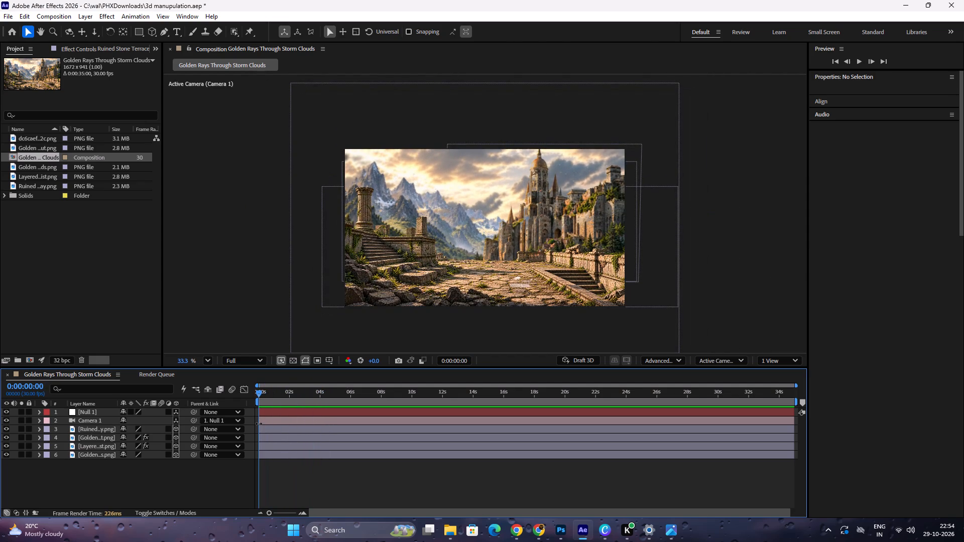
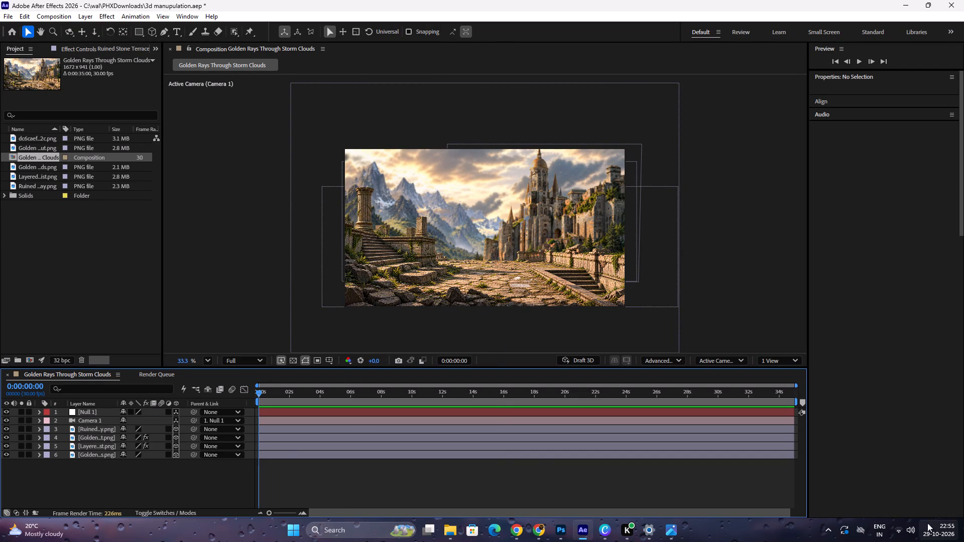
# Set the system sound volume to about 92.
pyautogui.click(909, 528)
pyautogui.moveTo(921, 468); pyautogui.dragTo(911, 469)
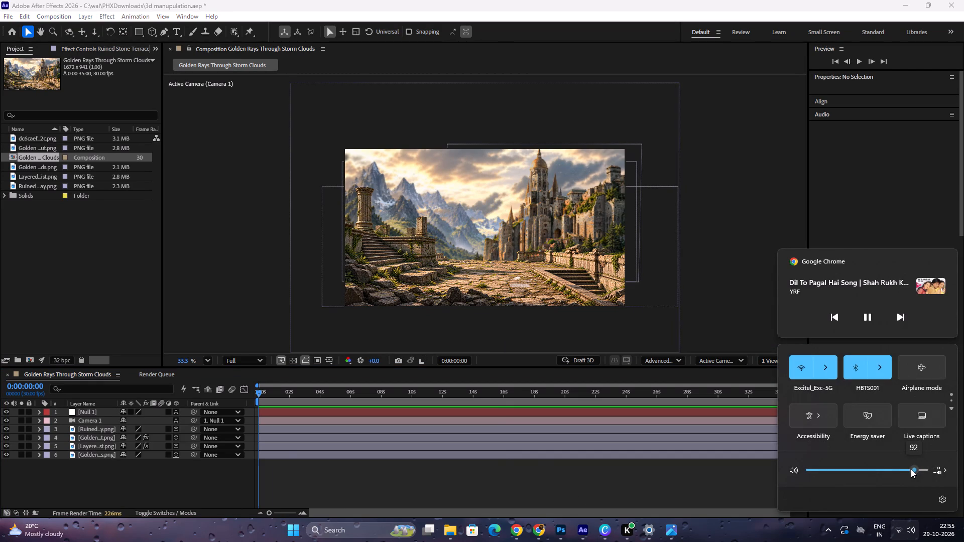
pyautogui.moveTo(911, 469); pyautogui.dragTo(911, 470)
pyautogui.click(905, 534)
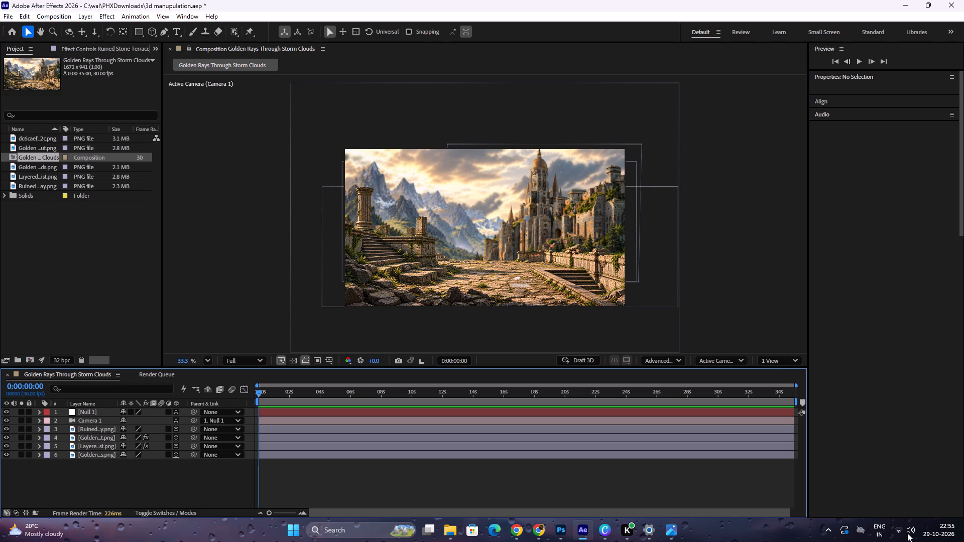
# Create a new point text layer over the distant valley in the composition, at about position 612, 573.
pyautogui.click(172, 31)
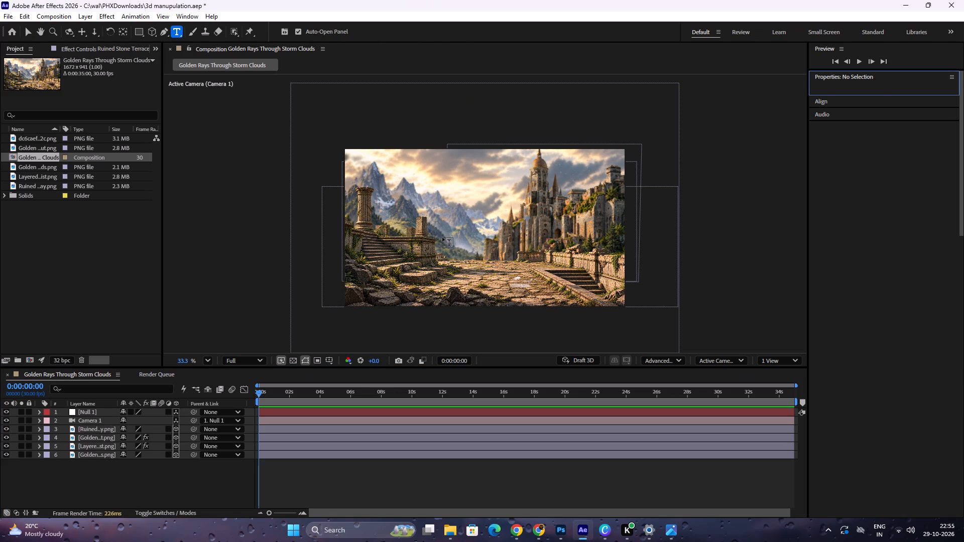
pyautogui.click(447, 245)
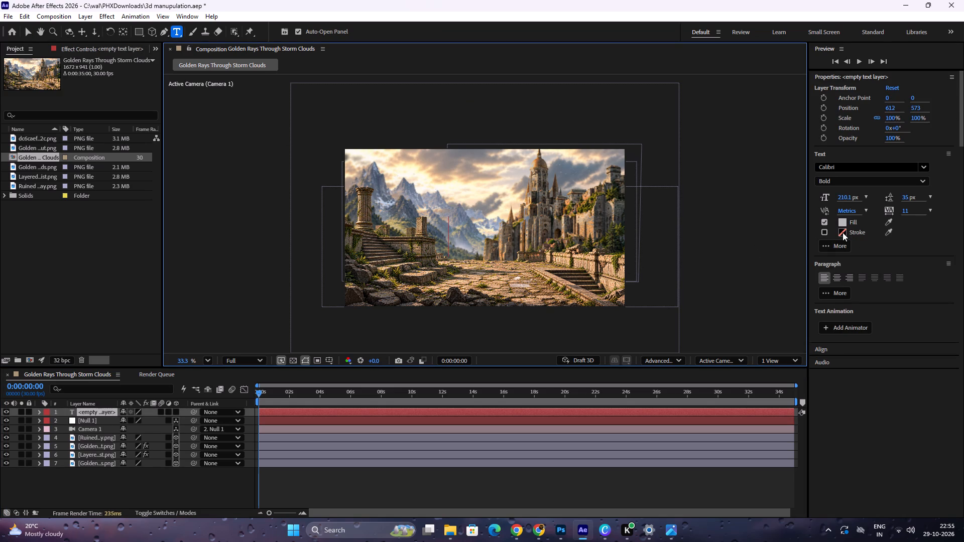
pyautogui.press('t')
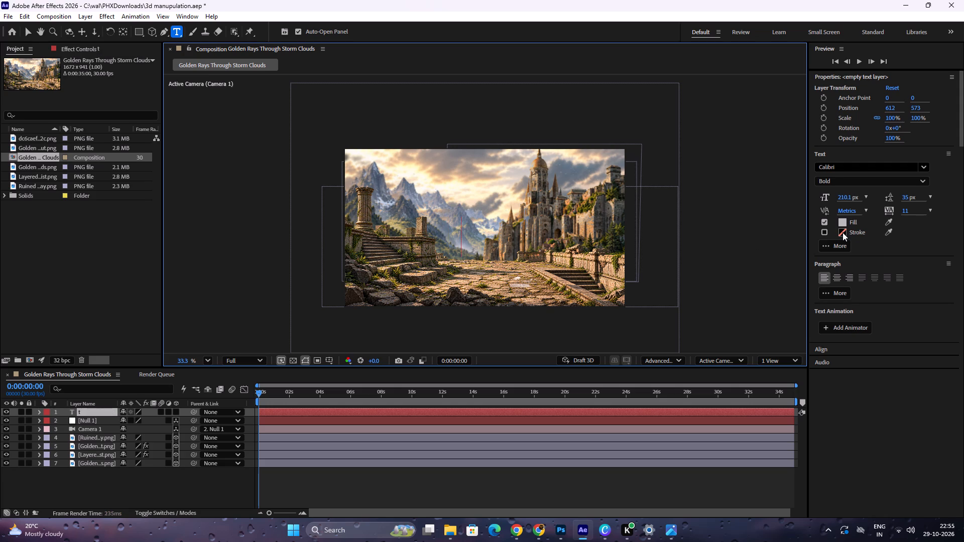
pyautogui.press('BackSpace')
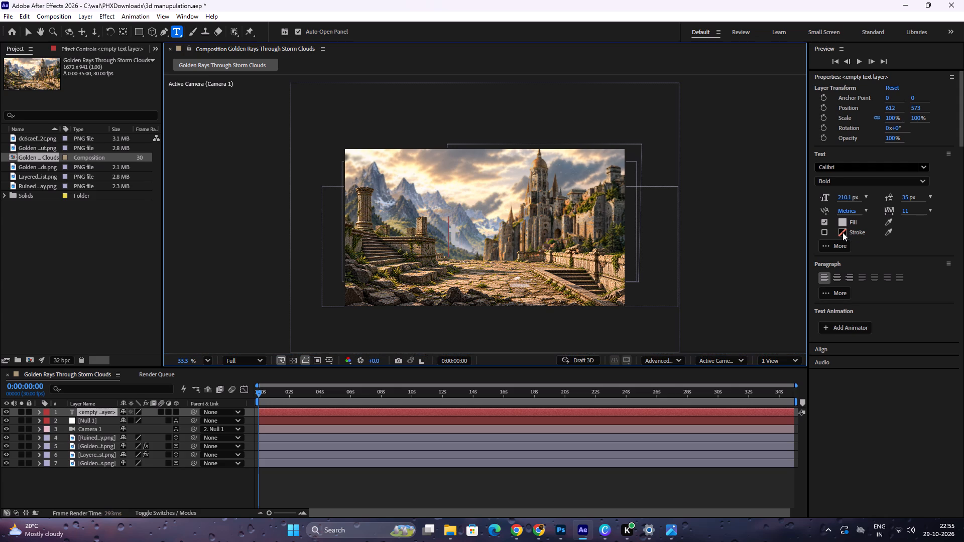
# Enter the text TEMPLE in the empty text layer.
pyautogui.write('TEMPLE')
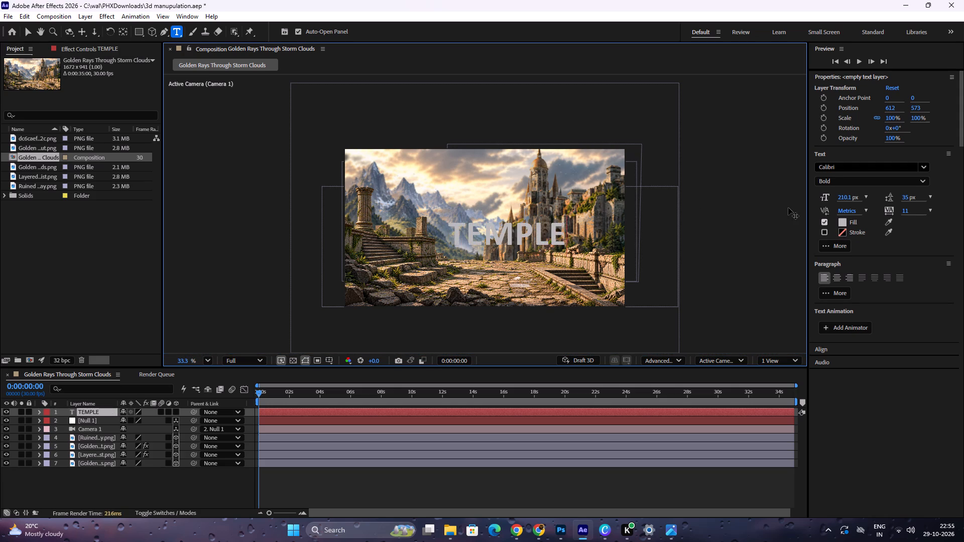
pyautogui.click(783, 214)
# Centre the anchor point within the TEMPLE text and centre the layer in the composition.
pyautogui.click(41, 35)
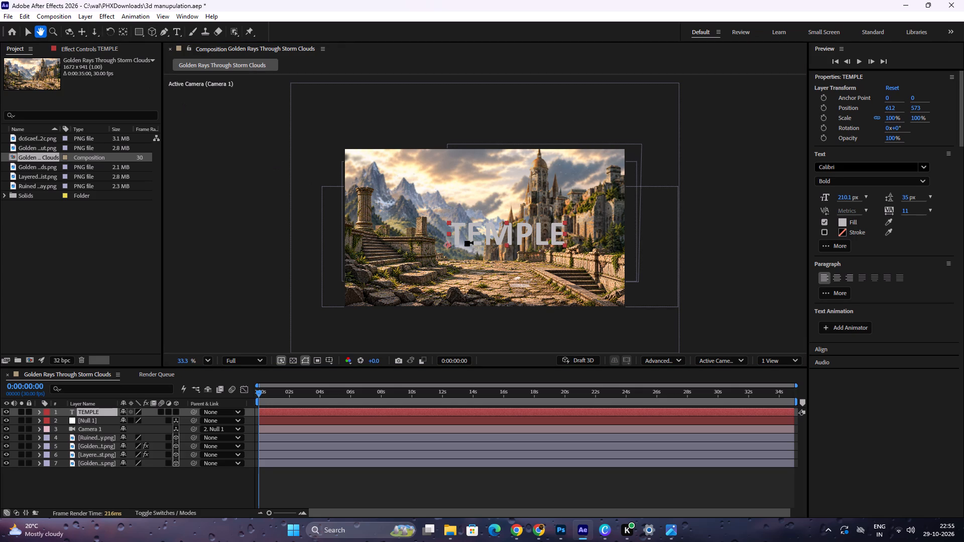
pyautogui.hotkey('ctrl', 'alt', 'Home')
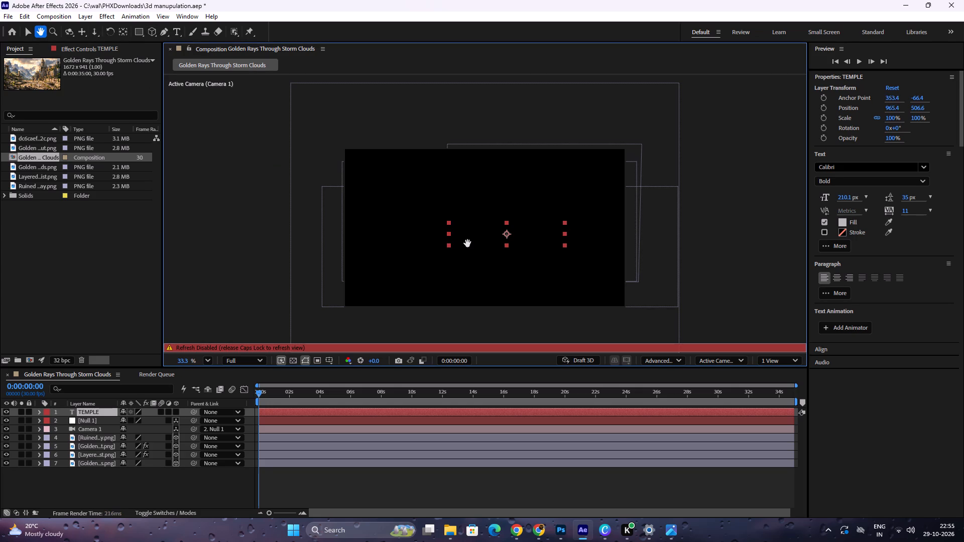
pyautogui.hotkey('ctrl', 'Home')
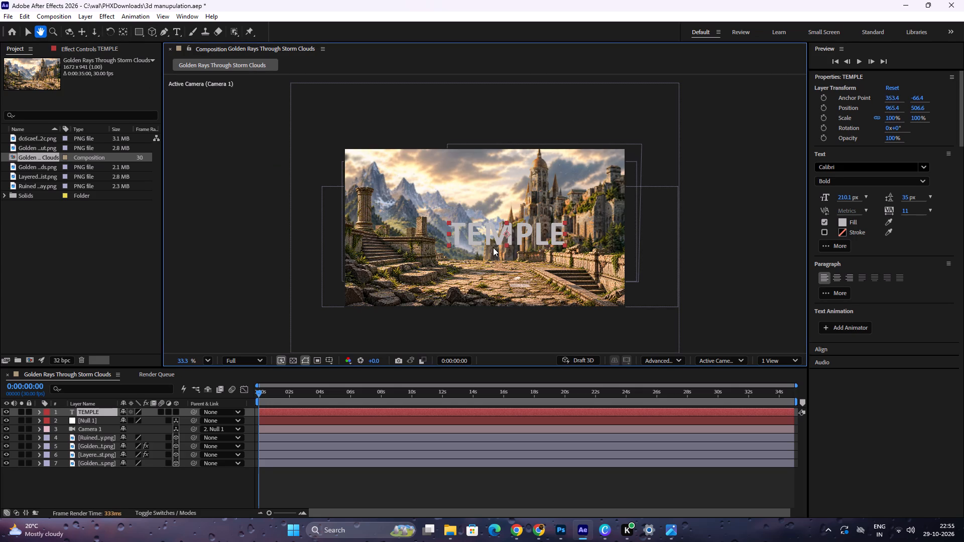
# Move the TEMPLE text down over the stone path to about position 866, 614.5, and deselect it.
pyautogui.moveTo(501, 231); pyautogui.dragTo(502, 242)
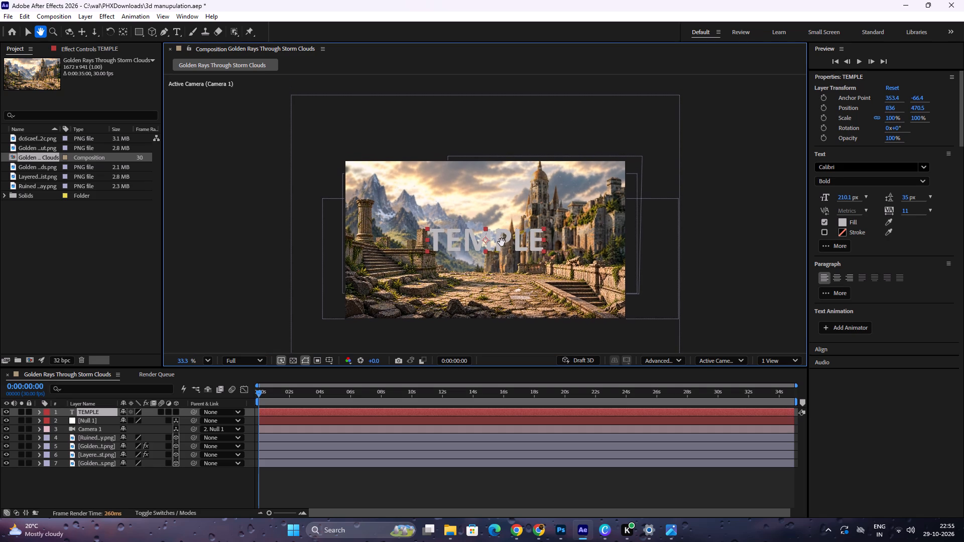
pyautogui.moveTo(502, 242); pyautogui.dragTo(502, 226)
pyautogui.click(29, 32)
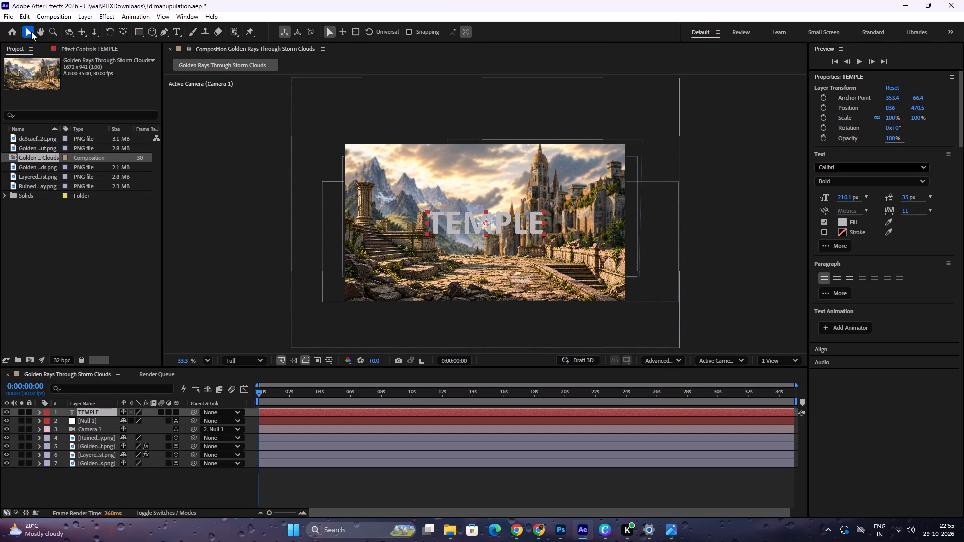
pyautogui.moveTo(504, 221); pyautogui.dragTo(509, 244)
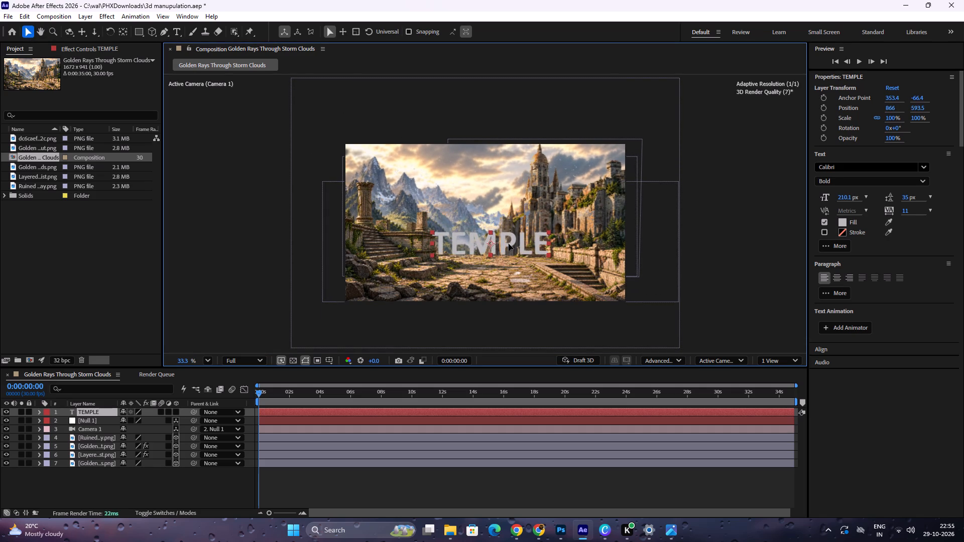
pyautogui.moveTo(509, 244); pyautogui.dragTo(509, 245)
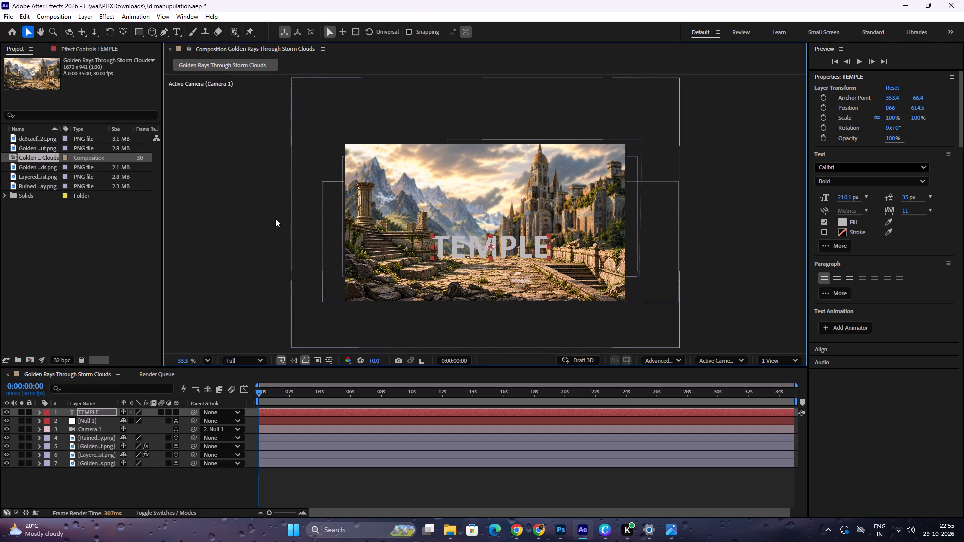
pyautogui.click(264, 228)
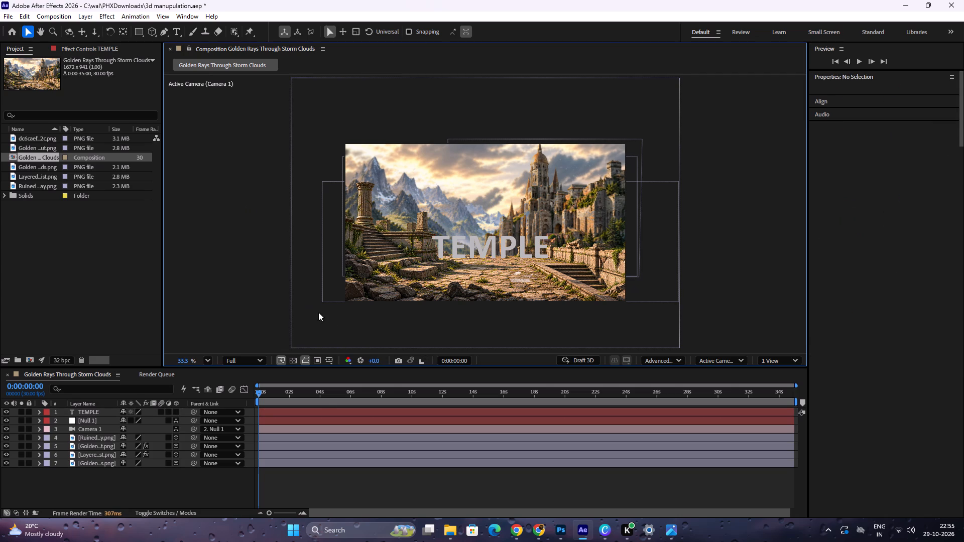
# Preview the opening seconds with the TEMPLE text by playing and scrubbing to about 3 seconds, and return to 0:00:00:00.
pyautogui.press('space')
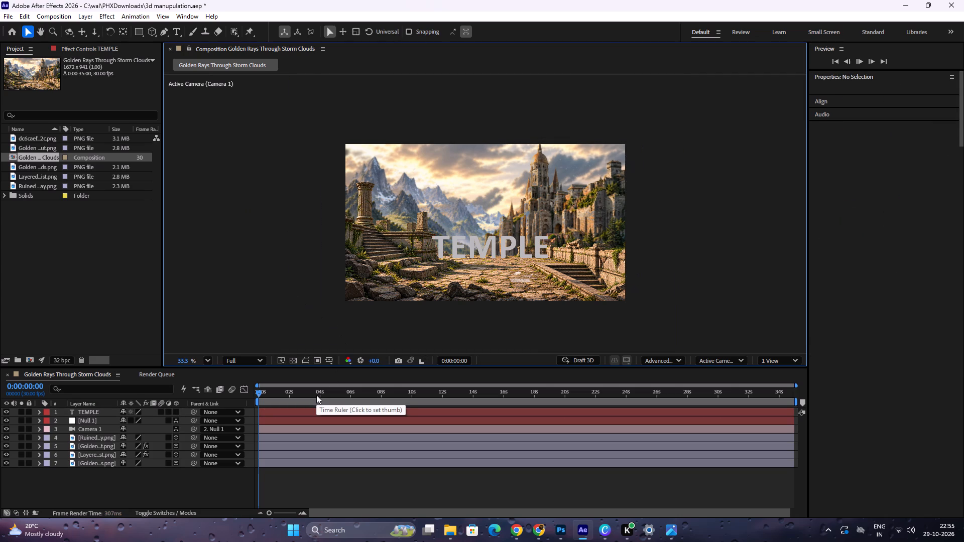
pyautogui.press('space')
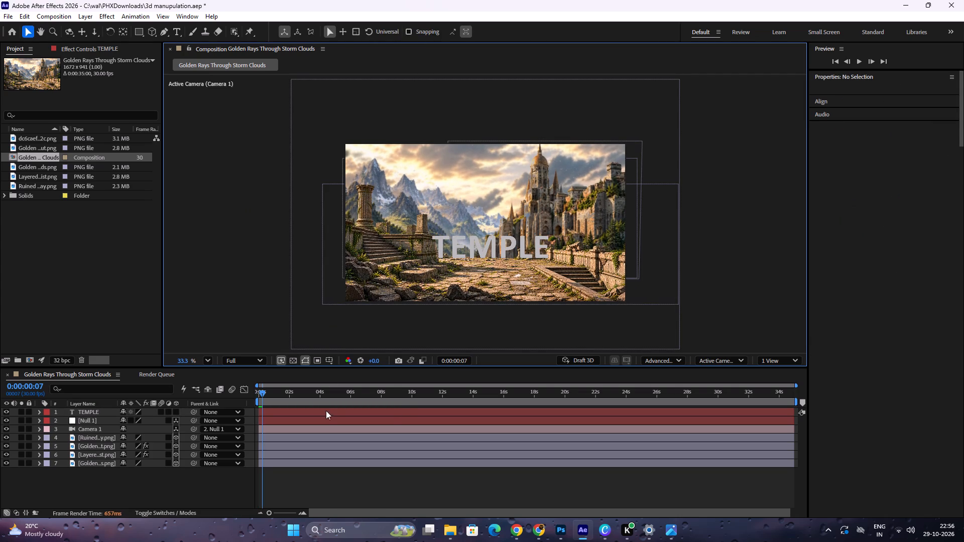
pyautogui.moveTo(261, 390); pyautogui.dragTo(305, 403)
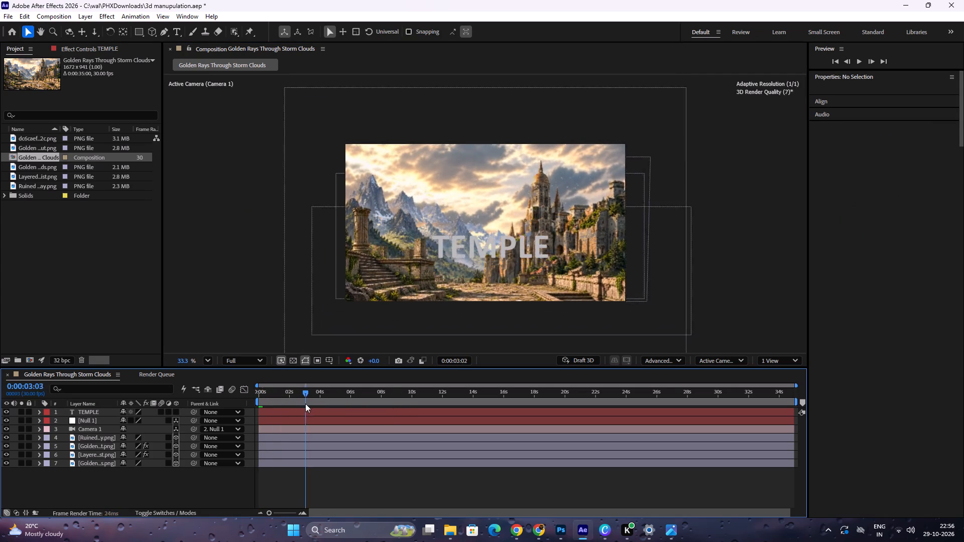
pyautogui.moveTo(305, 403); pyautogui.dragTo(255, 410)
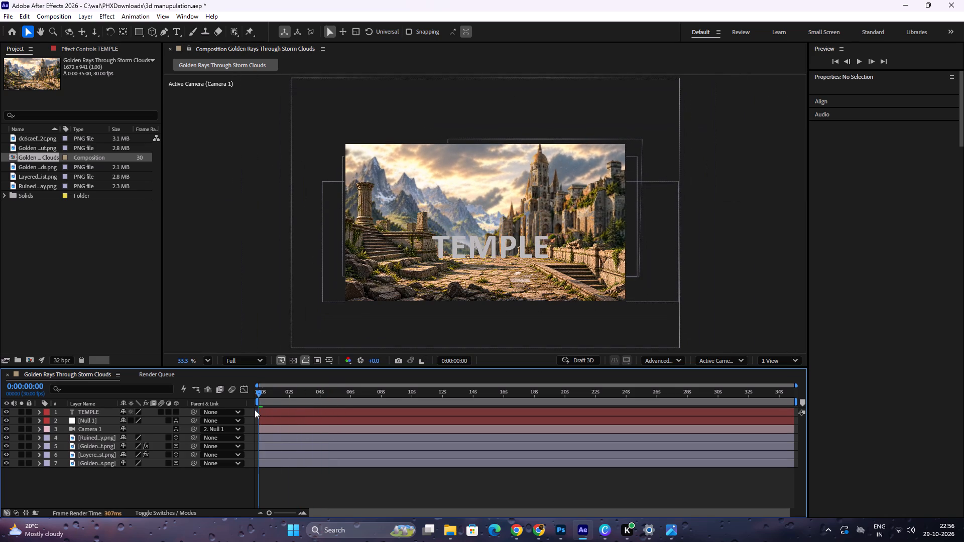
pyautogui.moveTo(255, 410); pyautogui.dragTo(254, 409)
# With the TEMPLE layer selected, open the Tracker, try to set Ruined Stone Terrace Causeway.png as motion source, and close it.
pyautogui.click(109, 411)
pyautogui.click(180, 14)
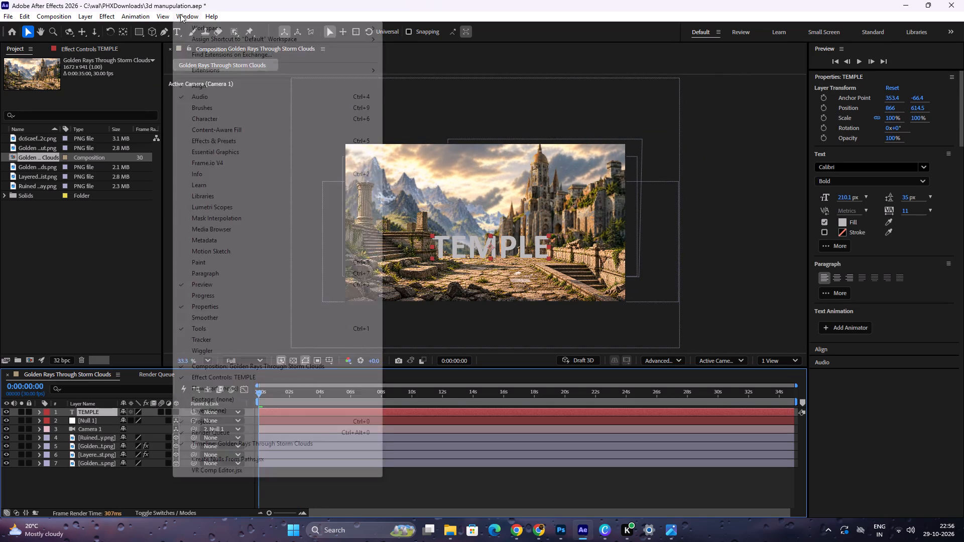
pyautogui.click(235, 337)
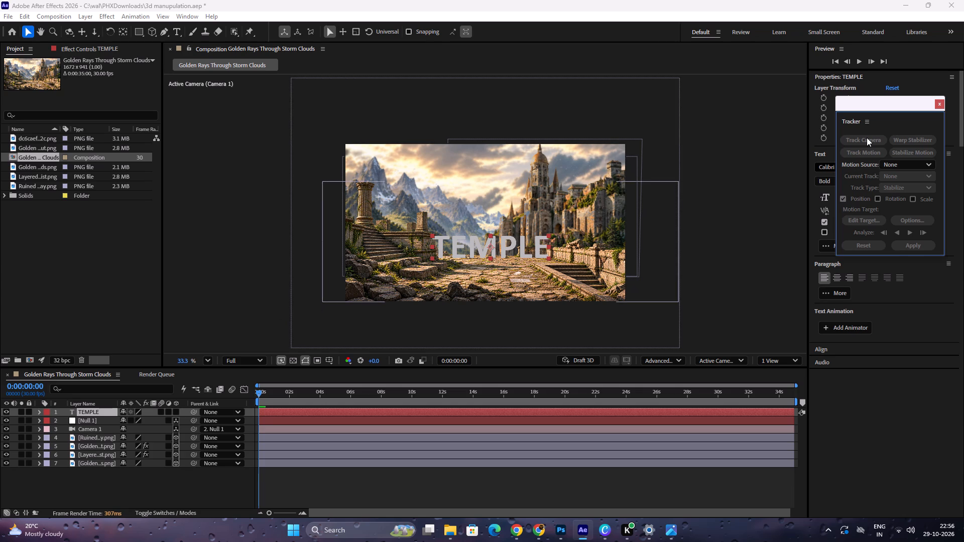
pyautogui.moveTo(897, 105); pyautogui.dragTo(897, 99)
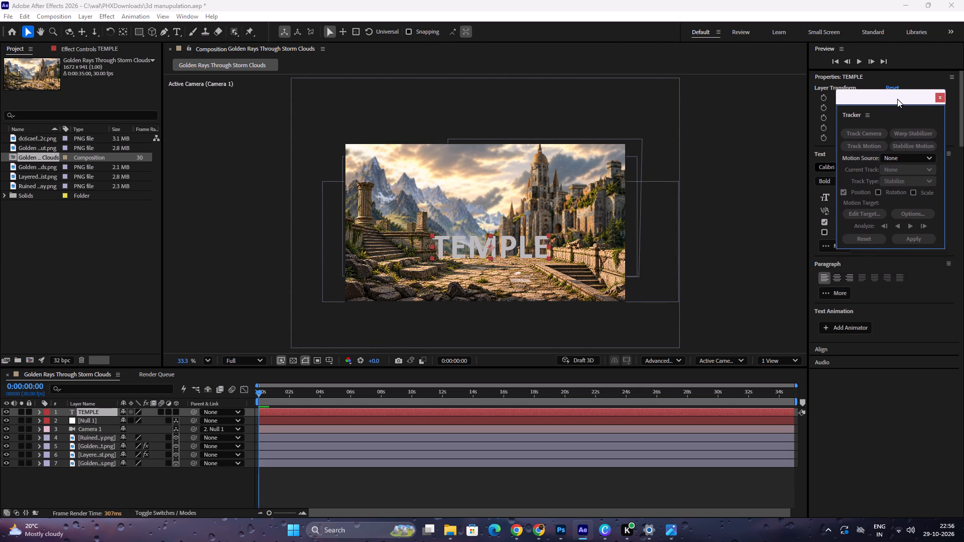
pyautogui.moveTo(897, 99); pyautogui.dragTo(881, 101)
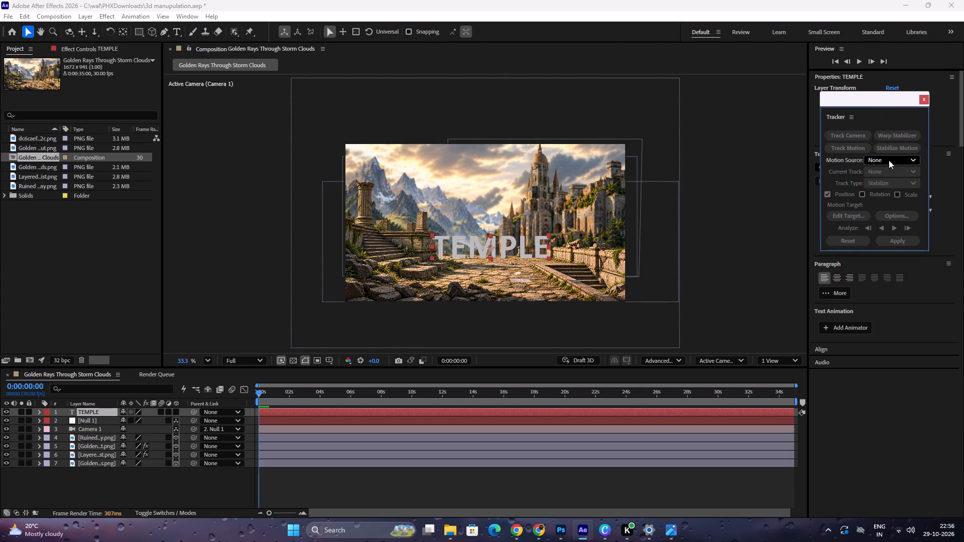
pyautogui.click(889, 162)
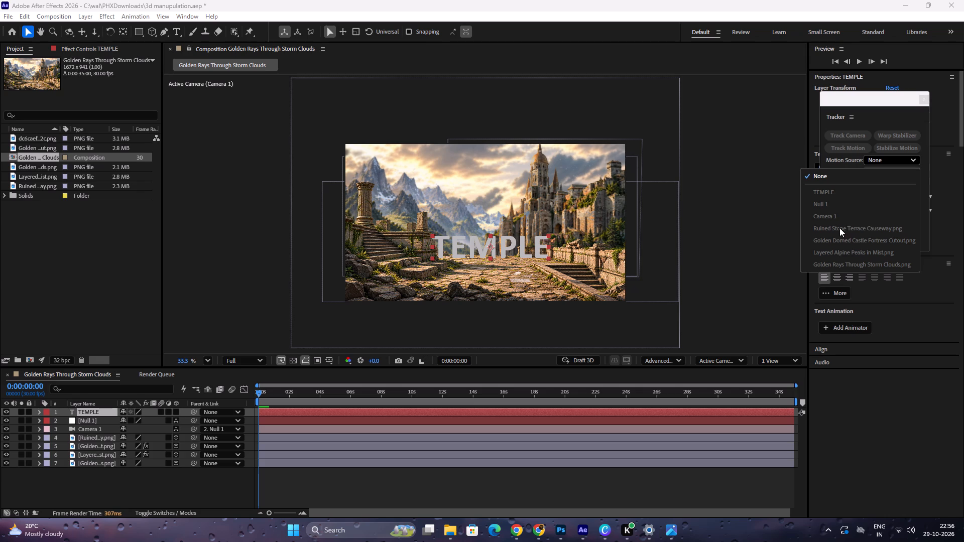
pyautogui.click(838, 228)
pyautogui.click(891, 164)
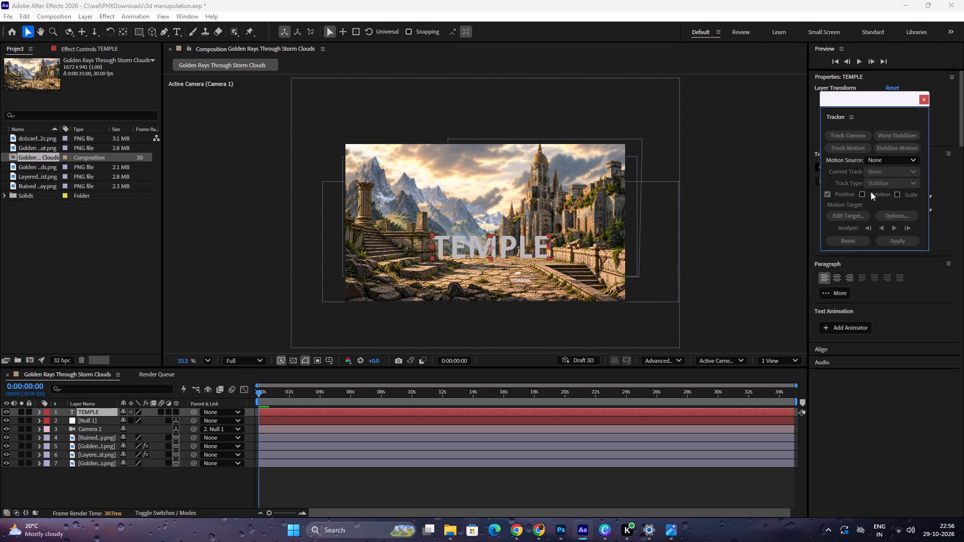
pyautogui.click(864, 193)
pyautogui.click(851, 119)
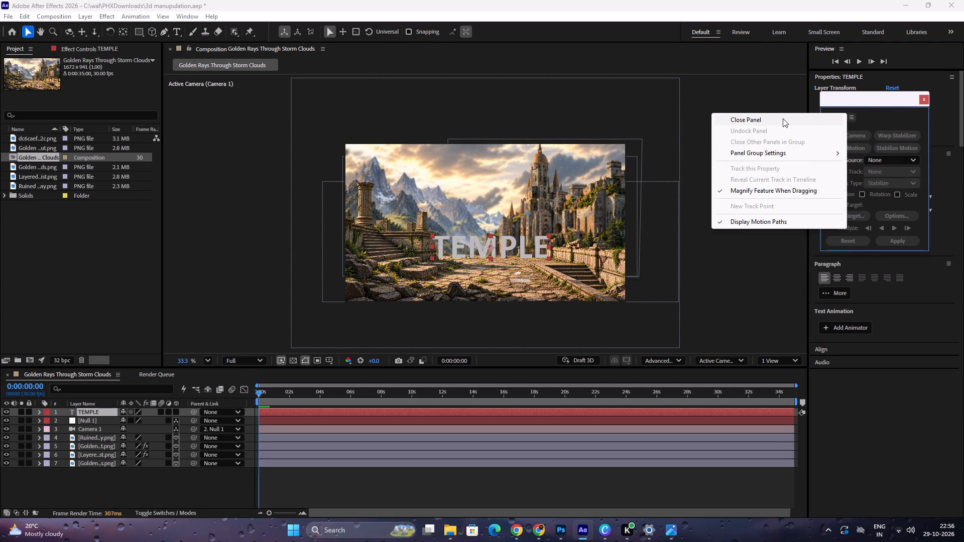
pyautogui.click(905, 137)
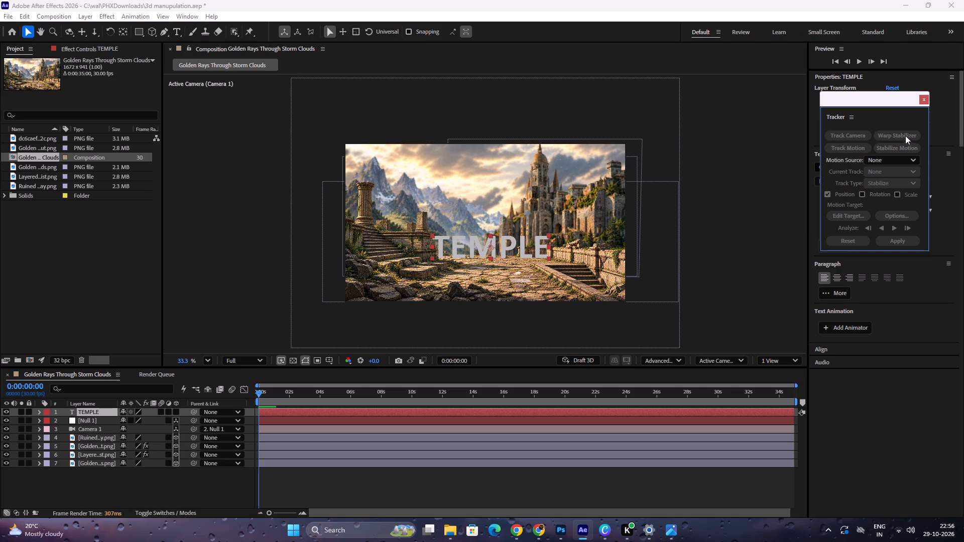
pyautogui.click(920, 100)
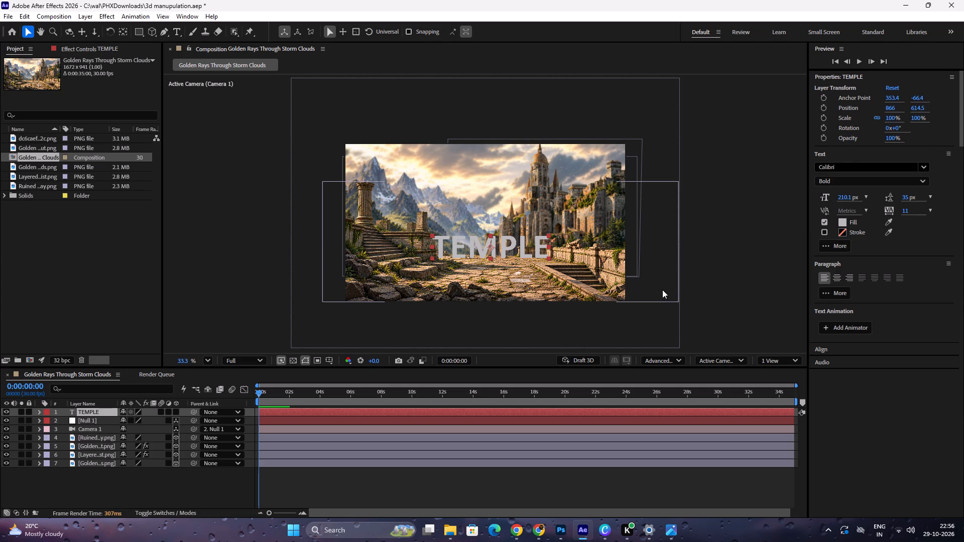
# Make the TEMPLE text layer a 3D layer.
pyautogui.click(175, 411)
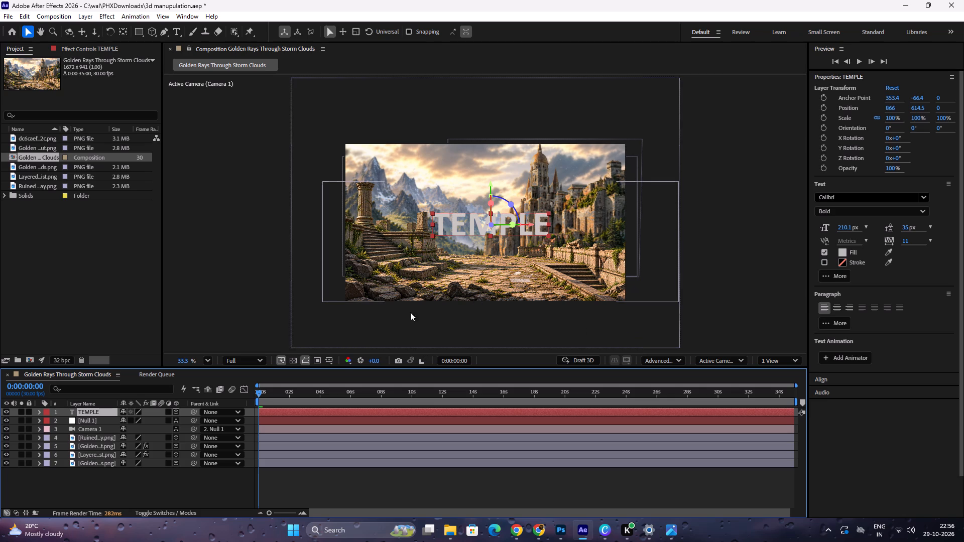
# In the TEMPLE text layer's Geometry Options, set the Extrusion Depth to 100.
pyautogui.click(39, 414)
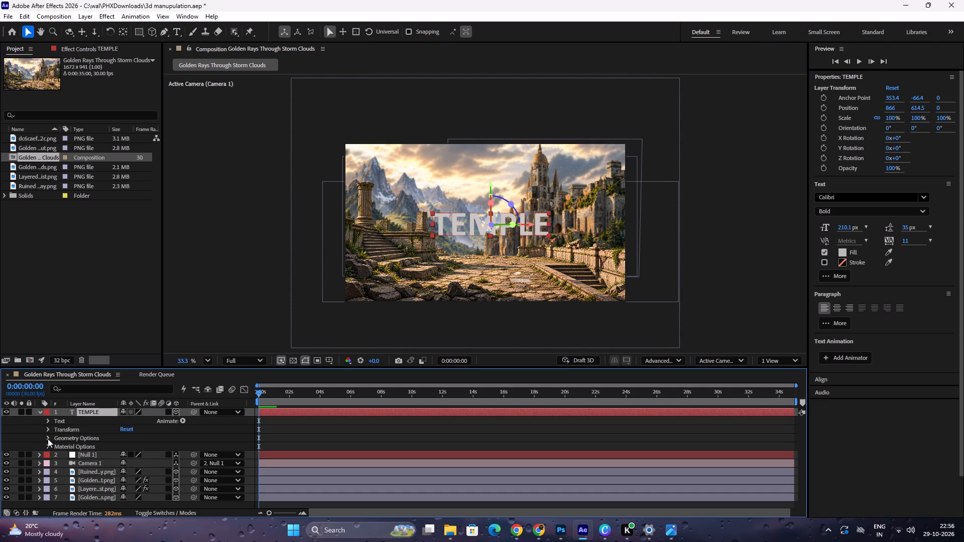
pyautogui.click(47, 438)
pyautogui.scroll(-1, 69, 448)
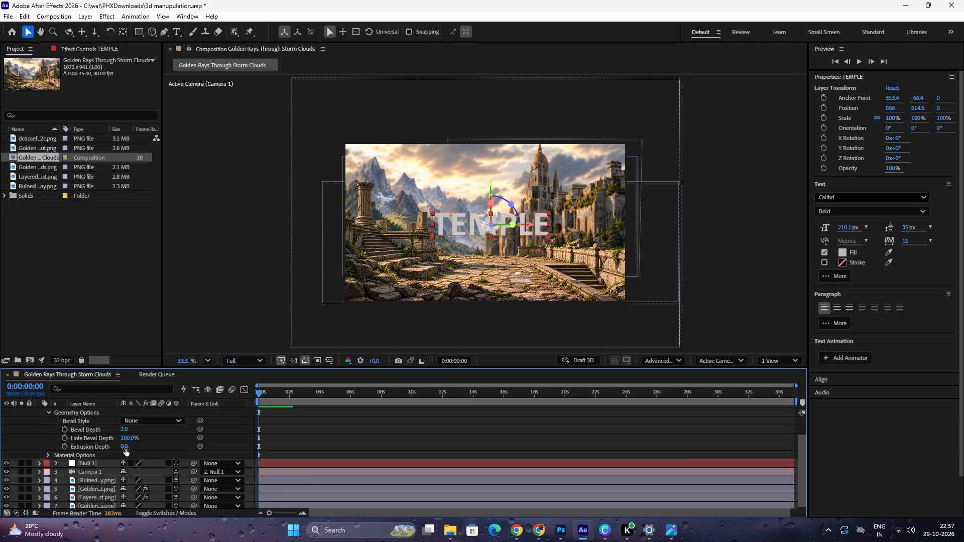
pyautogui.moveTo(125, 447); pyautogui.dragTo(150, 447)
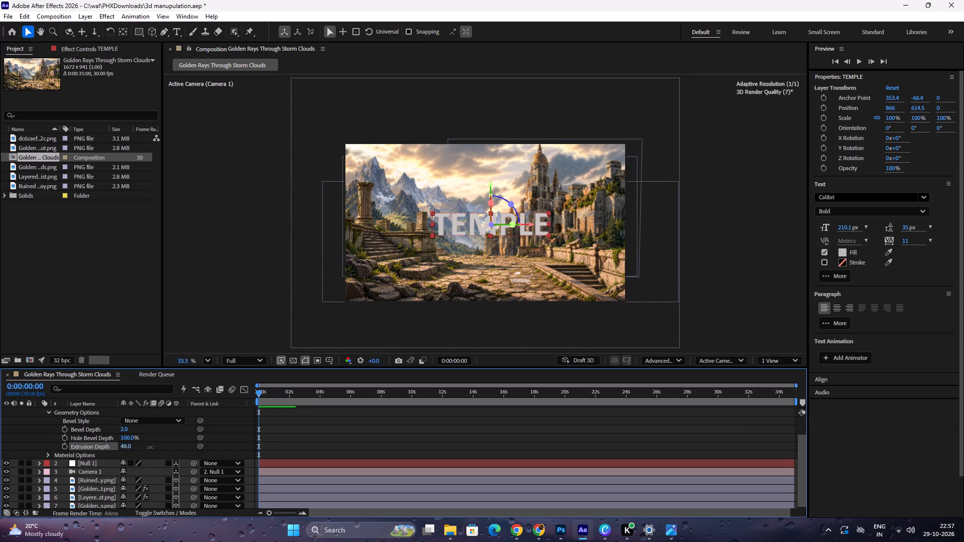
pyautogui.moveTo(150, 447); pyautogui.dragTo(173, 453)
pyautogui.moveTo(173, 453); pyautogui.dragTo(172, 452)
pyautogui.click(127, 445)
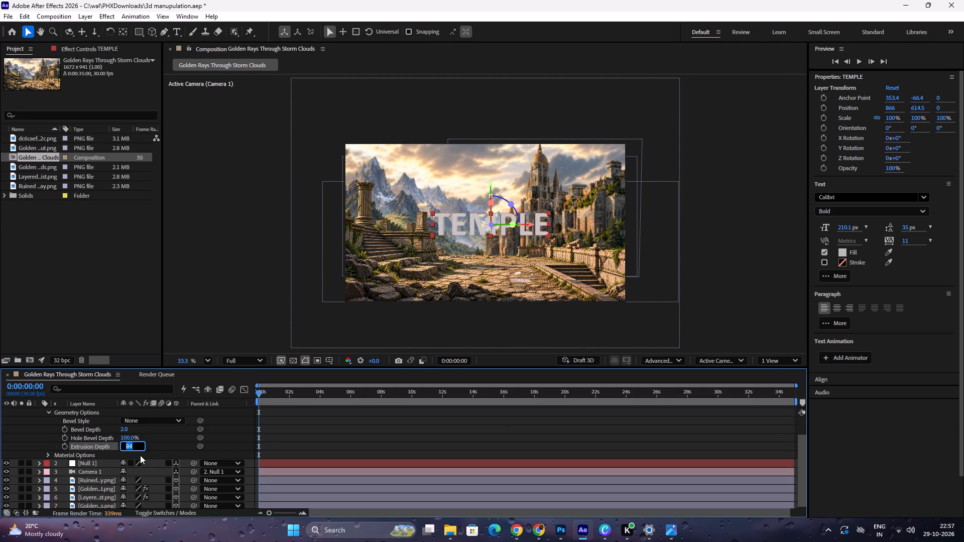
pyautogui.press('BackSpace')
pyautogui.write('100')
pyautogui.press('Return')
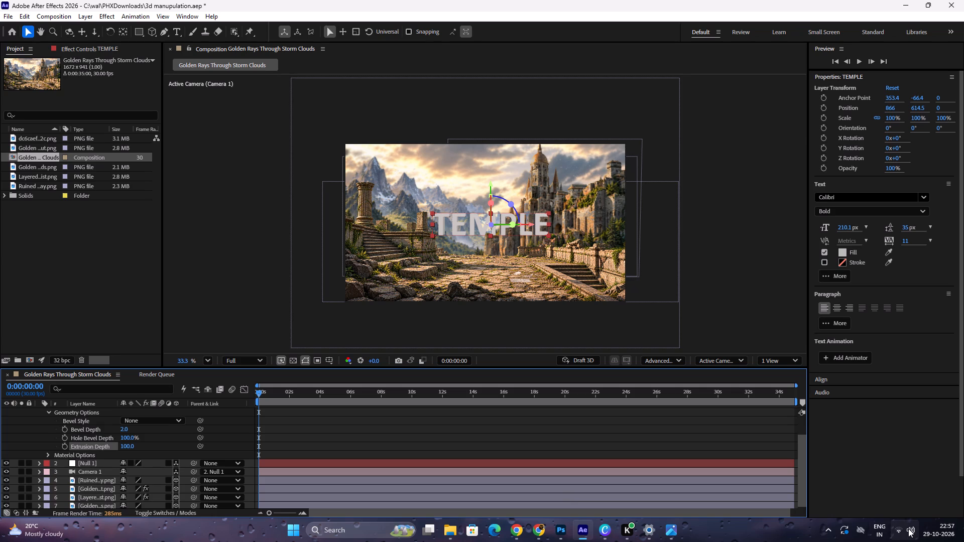
# Raise the system sound volume to maximum and close the Windows quick settings.
pyautogui.click(907, 528)
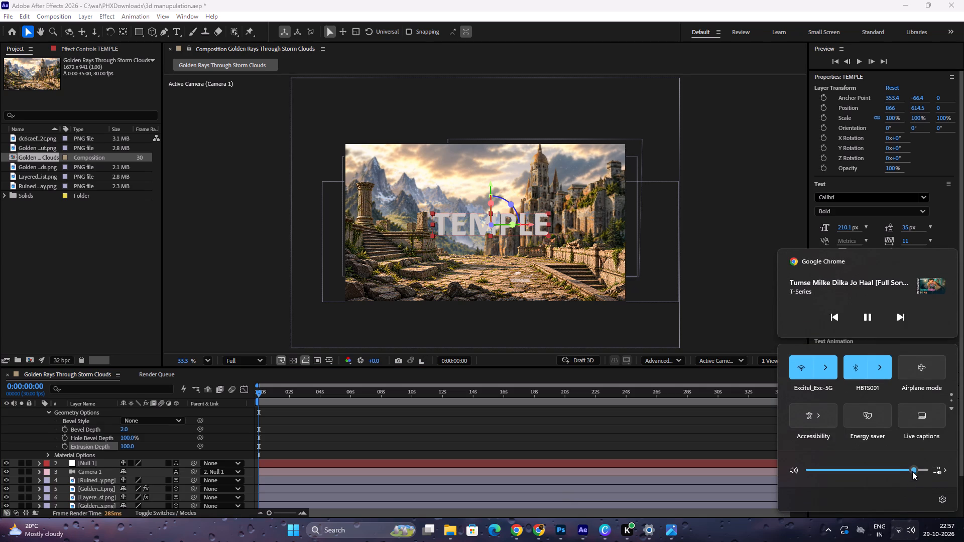
pyautogui.click(913, 470)
pyautogui.moveTo(918, 471); pyautogui.dragTo(925, 474)
pyautogui.moveTo(924, 468); pyautogui.dragTo(929, 469)
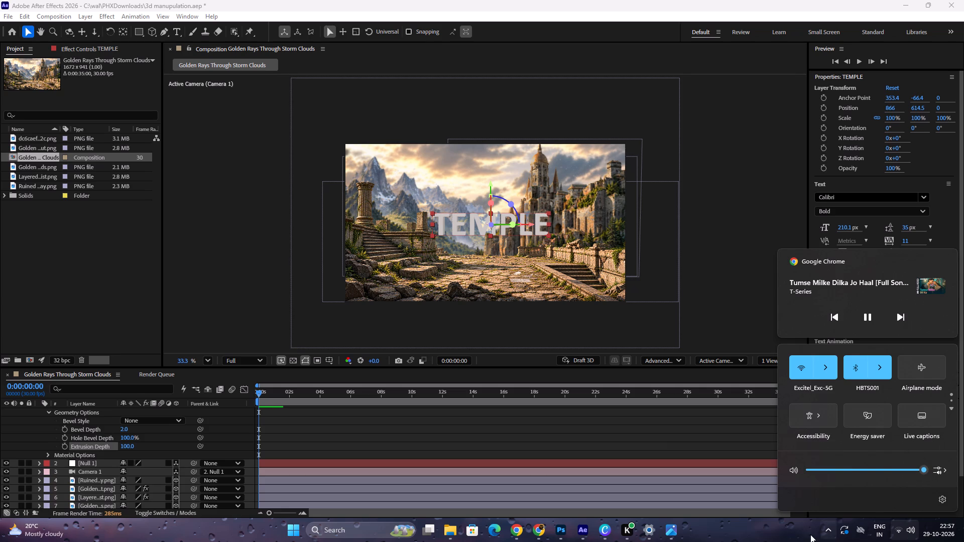
pyautogui.click(818, 527)
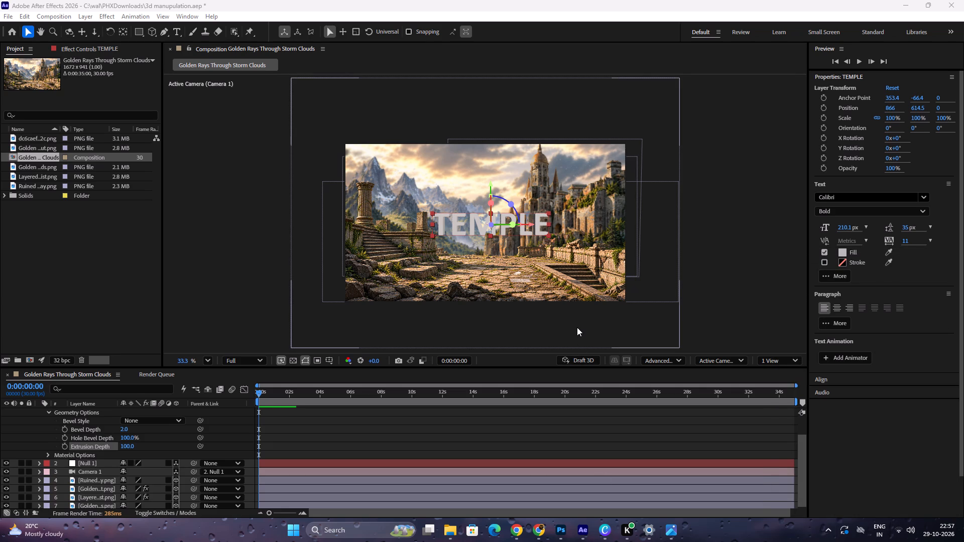
# Set the TEMPLE text layer's Bevel Style to Angular.
pyautogui.click(148, 421)
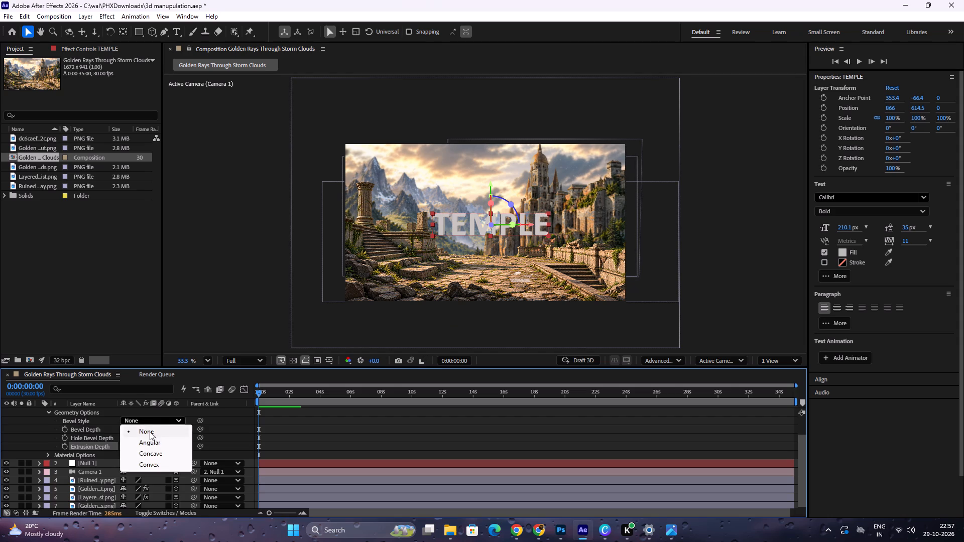
pyautogui.click(152, 441)
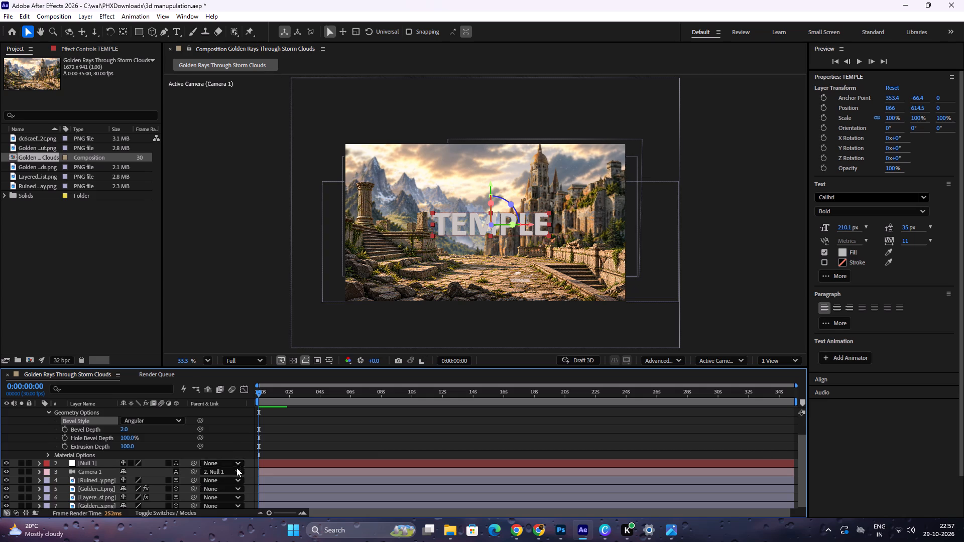
# Add a two-node camera named Camera 1 using the 35mm preset.
pyautogui.rightClick(243, 410)
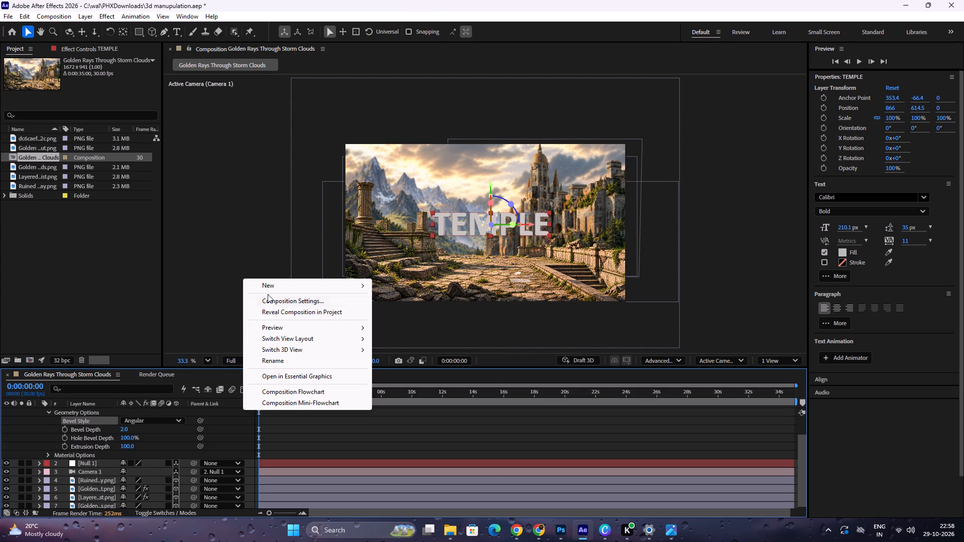
pyautogui.click(269, 288)
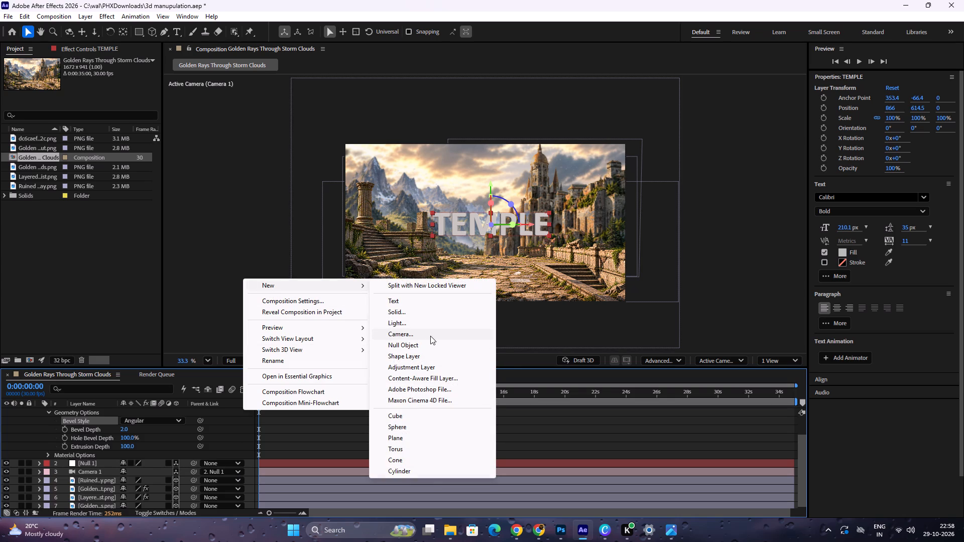
pyautogui.click(430, 336)
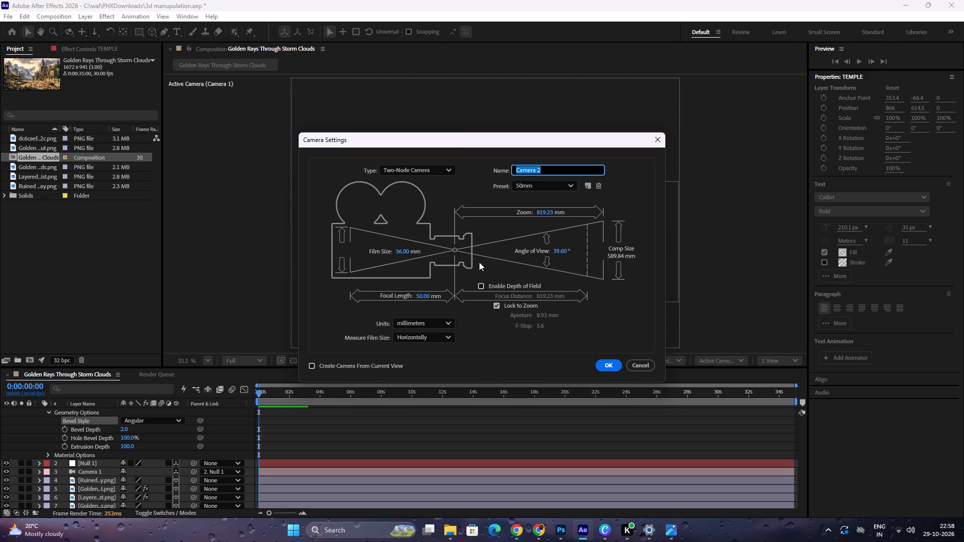
pyautogui.click(554, 169)
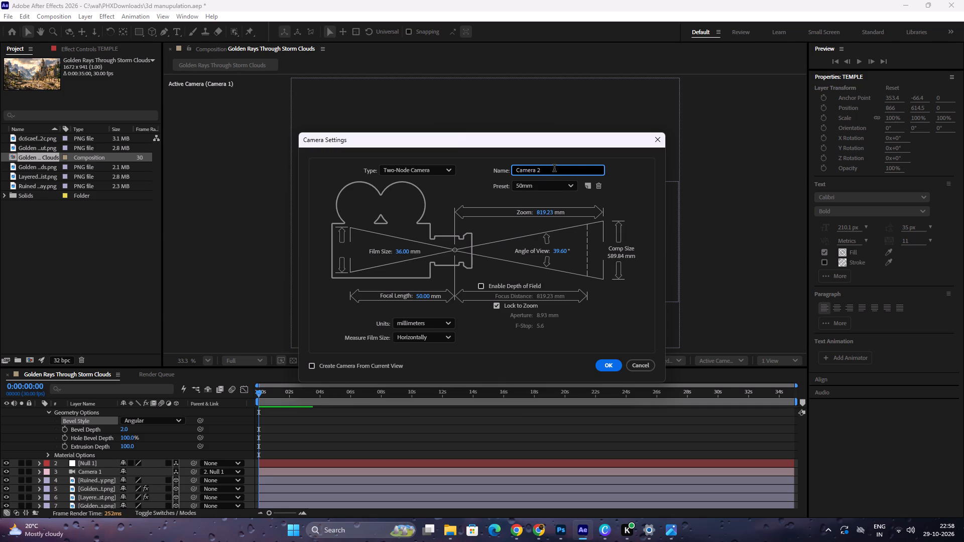
pyautogui.click(554, 173)
pyautogui.press('BackSpace')
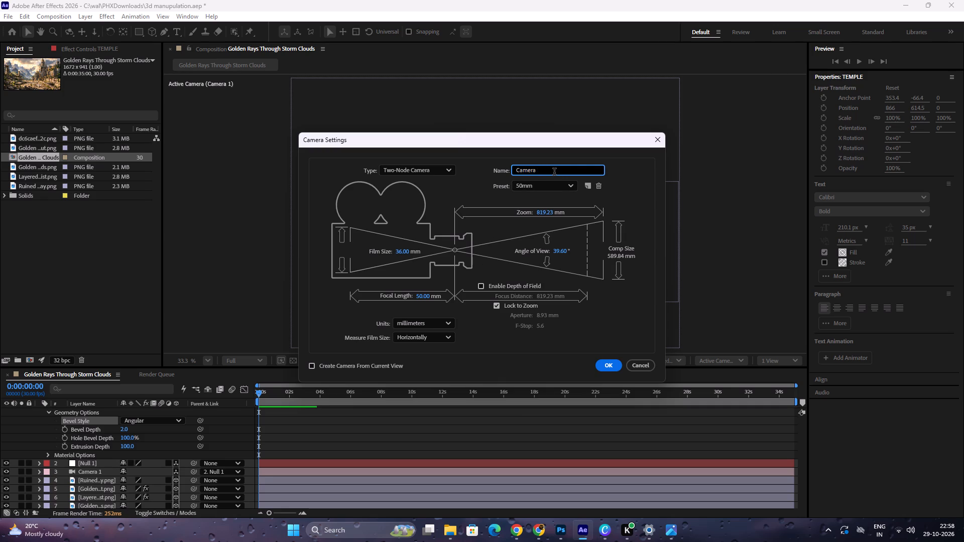
pyautogui.press('1')
pyautogui.click(555, 183)
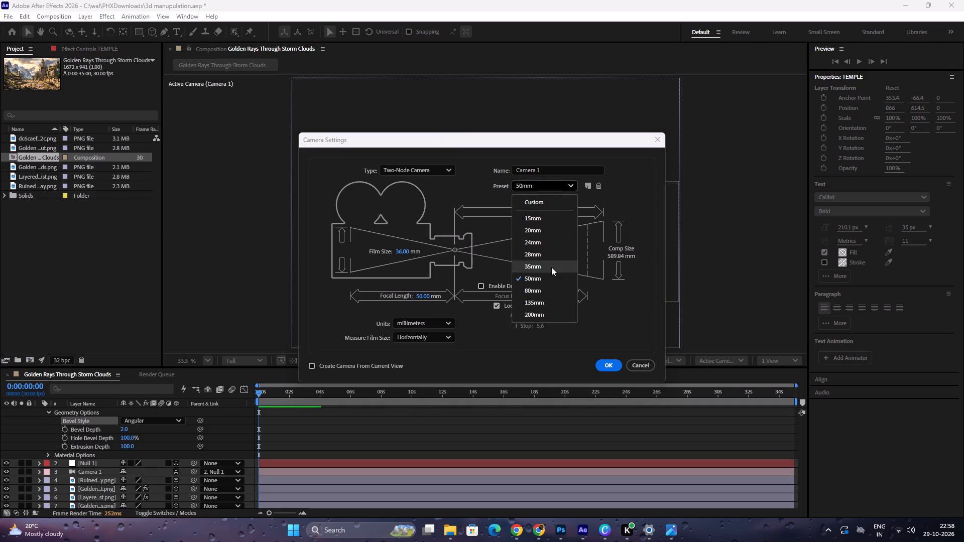
pyautogui.click(551, 267)
pyautogui.click(609, 364)
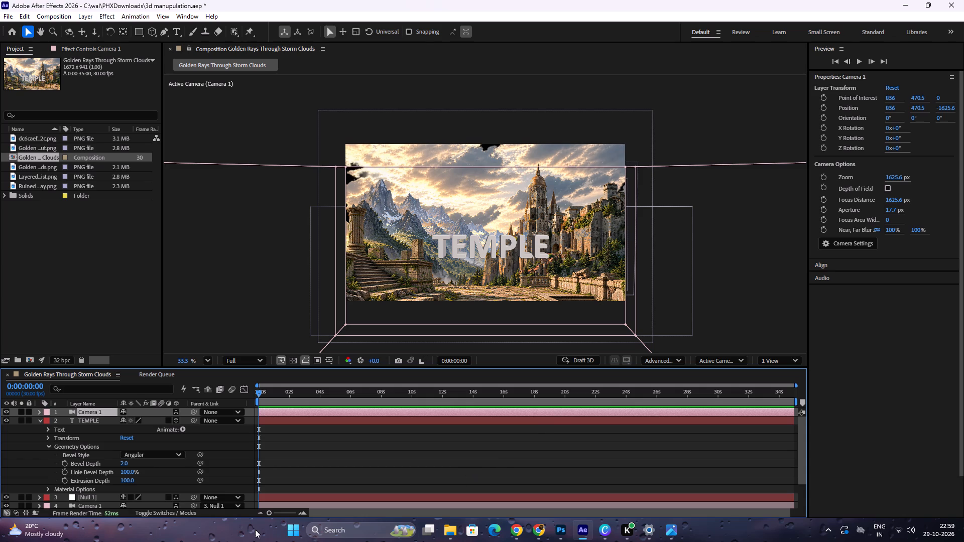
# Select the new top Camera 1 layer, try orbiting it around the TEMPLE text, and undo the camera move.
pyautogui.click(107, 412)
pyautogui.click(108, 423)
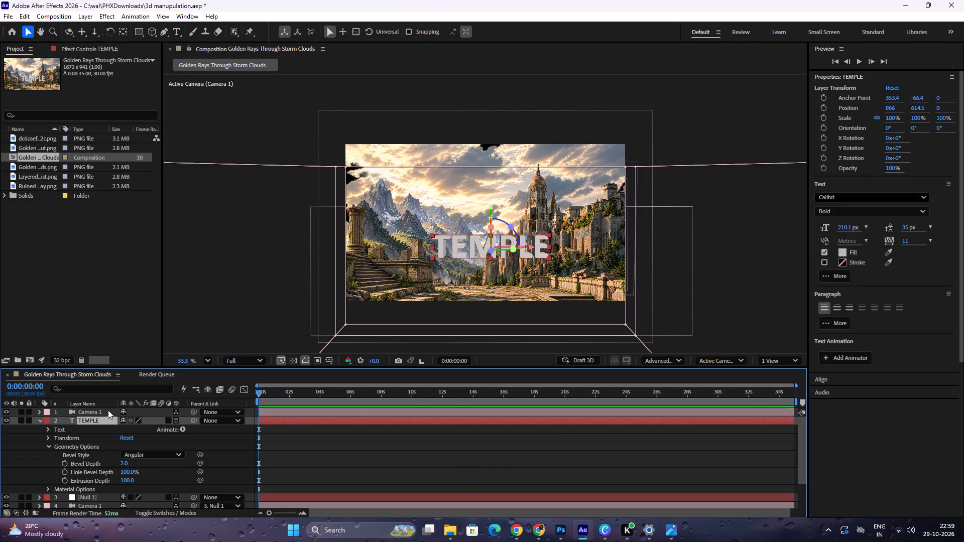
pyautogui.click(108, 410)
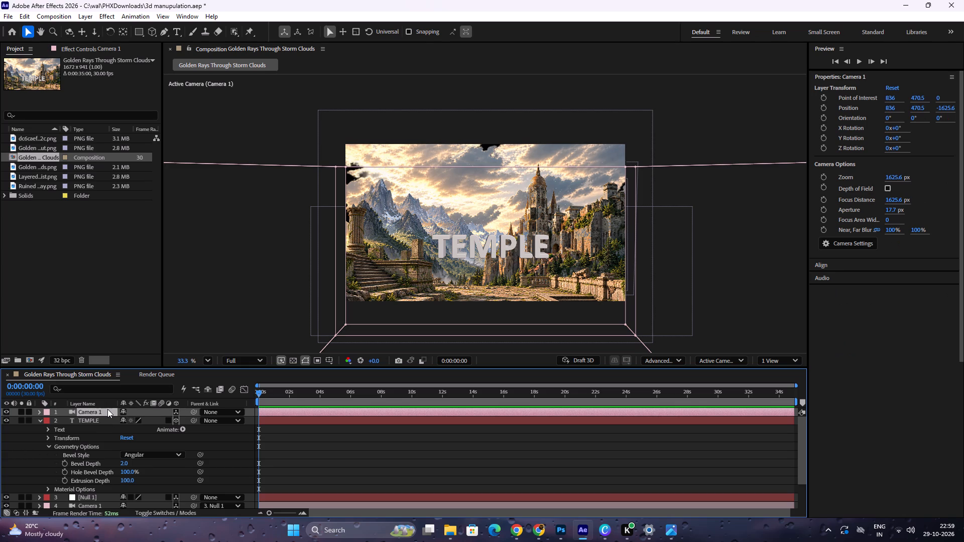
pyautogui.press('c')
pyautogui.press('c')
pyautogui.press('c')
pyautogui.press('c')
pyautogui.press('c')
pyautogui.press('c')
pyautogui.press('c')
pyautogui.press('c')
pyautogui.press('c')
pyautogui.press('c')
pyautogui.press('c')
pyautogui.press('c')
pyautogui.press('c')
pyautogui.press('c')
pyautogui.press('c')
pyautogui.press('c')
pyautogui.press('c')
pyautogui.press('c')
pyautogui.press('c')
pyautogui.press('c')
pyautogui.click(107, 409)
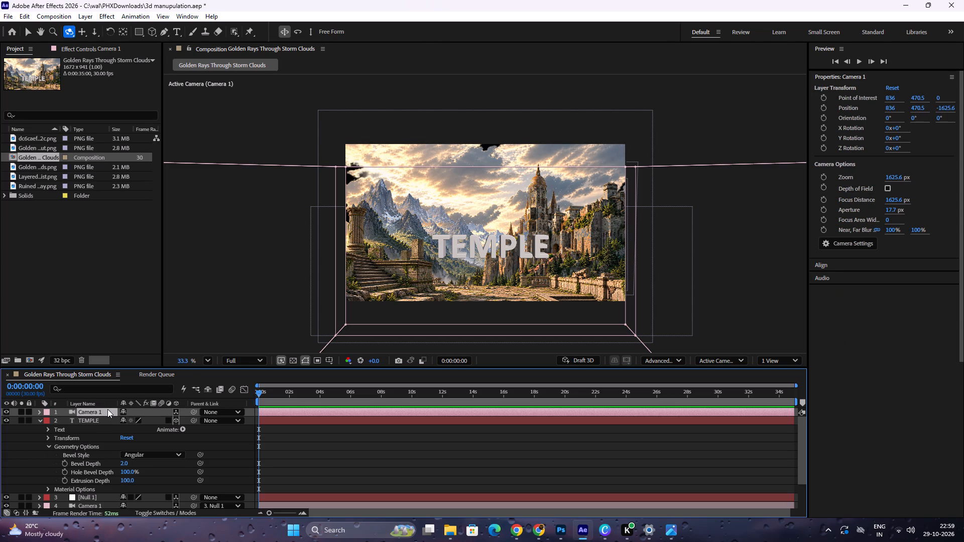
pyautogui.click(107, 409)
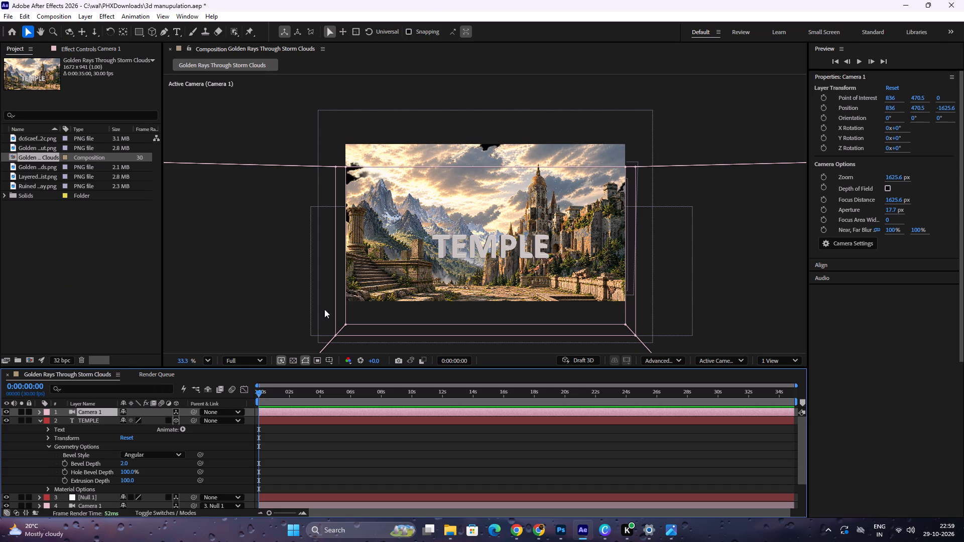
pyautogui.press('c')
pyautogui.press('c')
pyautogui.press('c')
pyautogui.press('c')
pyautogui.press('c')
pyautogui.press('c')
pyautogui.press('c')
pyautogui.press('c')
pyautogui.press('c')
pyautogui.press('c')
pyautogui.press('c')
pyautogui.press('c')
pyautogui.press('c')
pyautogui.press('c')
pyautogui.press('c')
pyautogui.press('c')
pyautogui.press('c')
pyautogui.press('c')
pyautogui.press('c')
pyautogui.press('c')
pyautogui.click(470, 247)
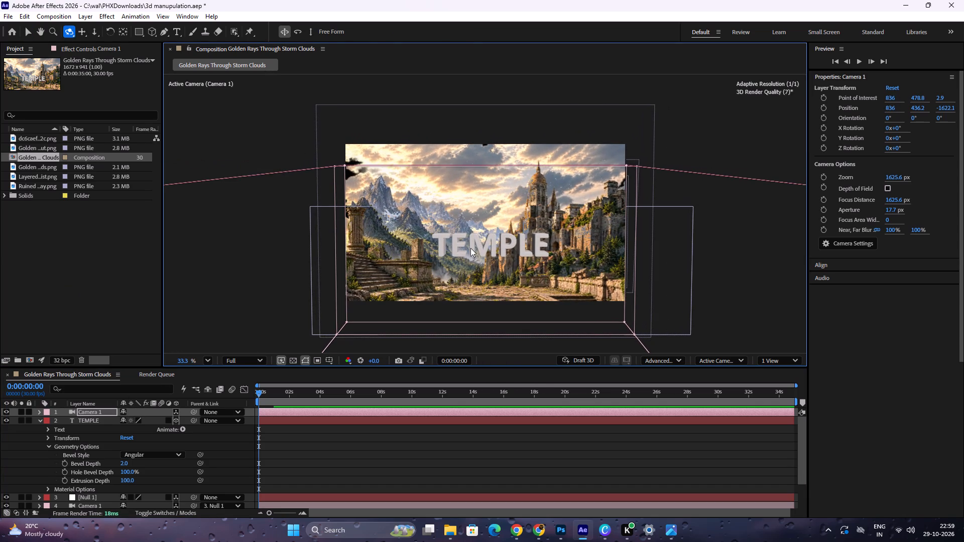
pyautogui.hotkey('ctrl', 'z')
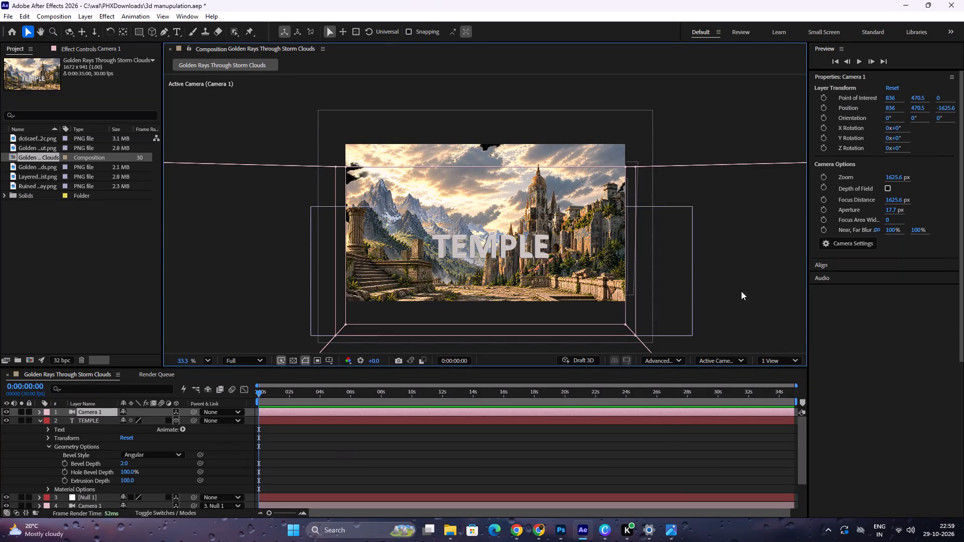
# Switch the composition viewer to the 2 Views layout.
pyautogui.click(776, 359)
pyautogui.click(773, 383)
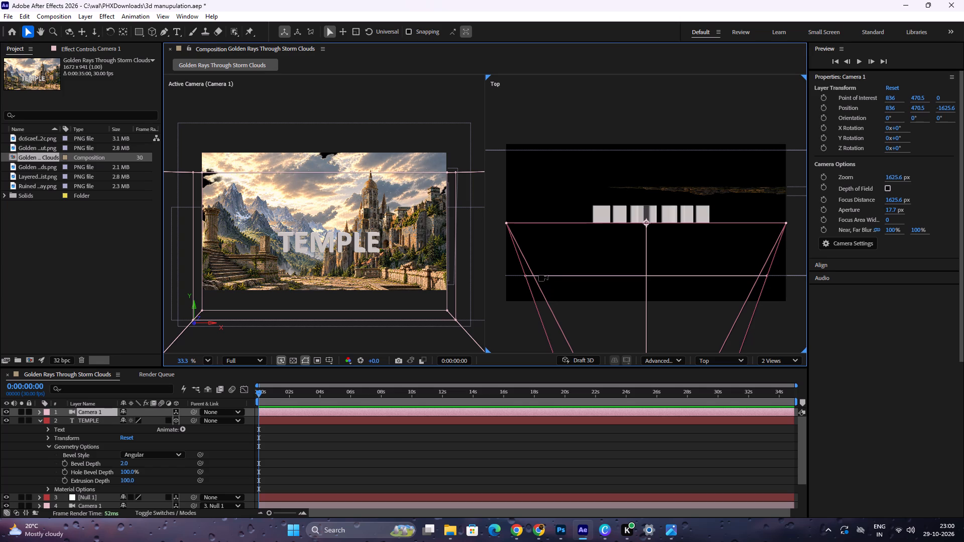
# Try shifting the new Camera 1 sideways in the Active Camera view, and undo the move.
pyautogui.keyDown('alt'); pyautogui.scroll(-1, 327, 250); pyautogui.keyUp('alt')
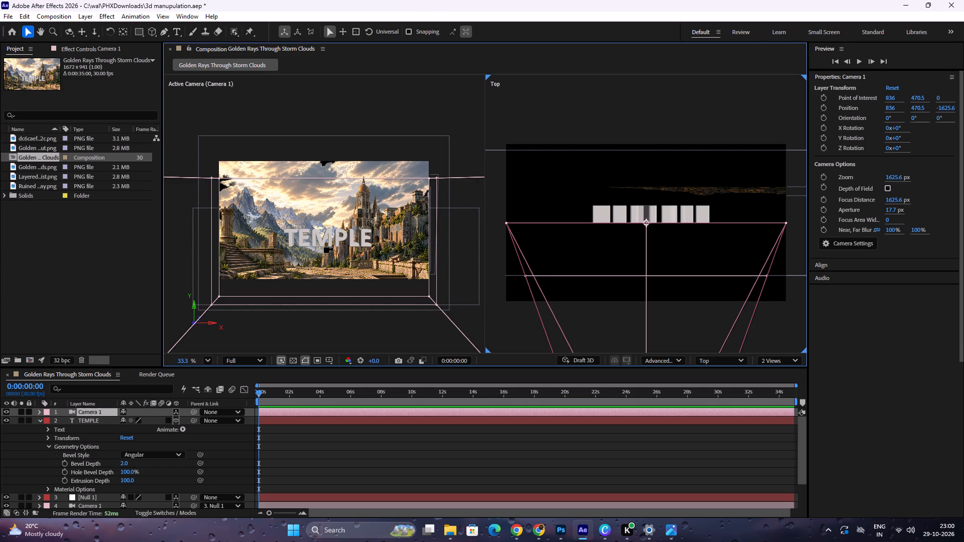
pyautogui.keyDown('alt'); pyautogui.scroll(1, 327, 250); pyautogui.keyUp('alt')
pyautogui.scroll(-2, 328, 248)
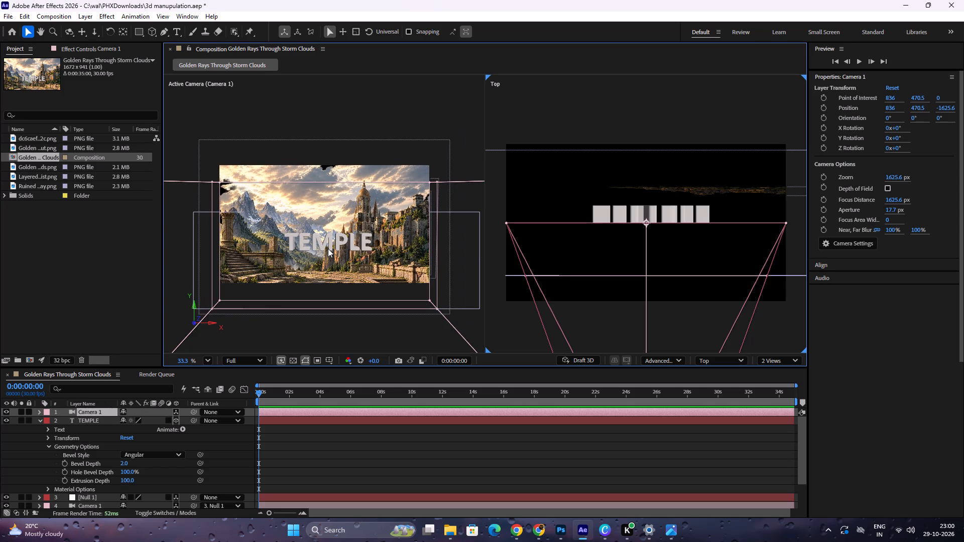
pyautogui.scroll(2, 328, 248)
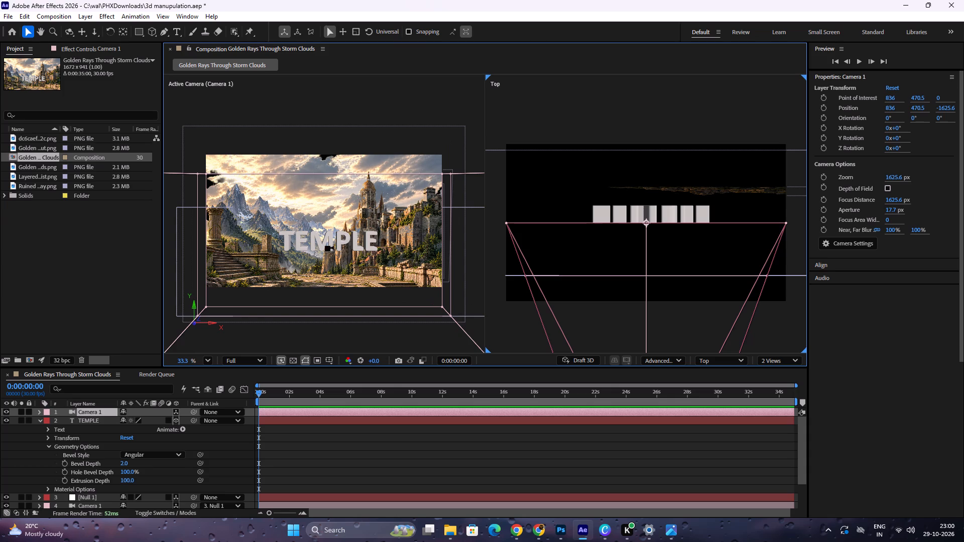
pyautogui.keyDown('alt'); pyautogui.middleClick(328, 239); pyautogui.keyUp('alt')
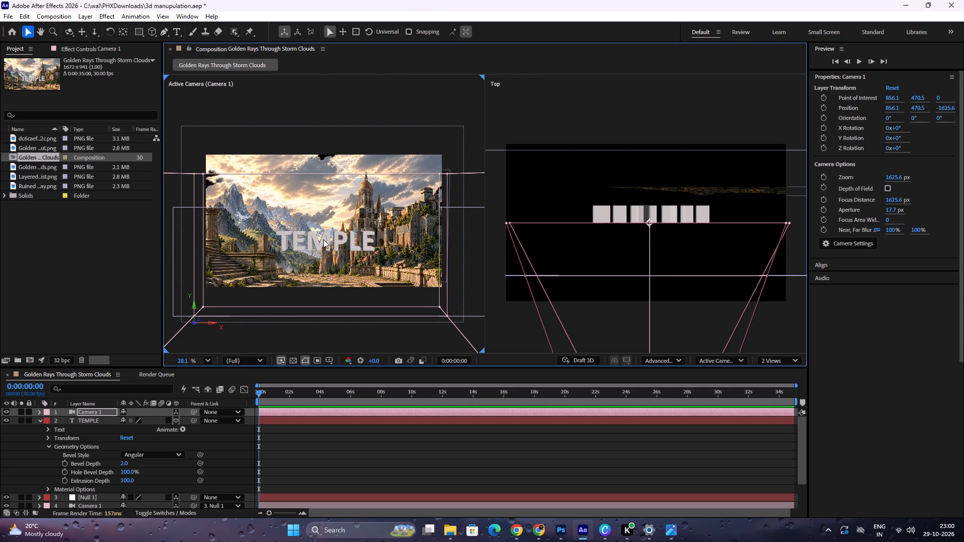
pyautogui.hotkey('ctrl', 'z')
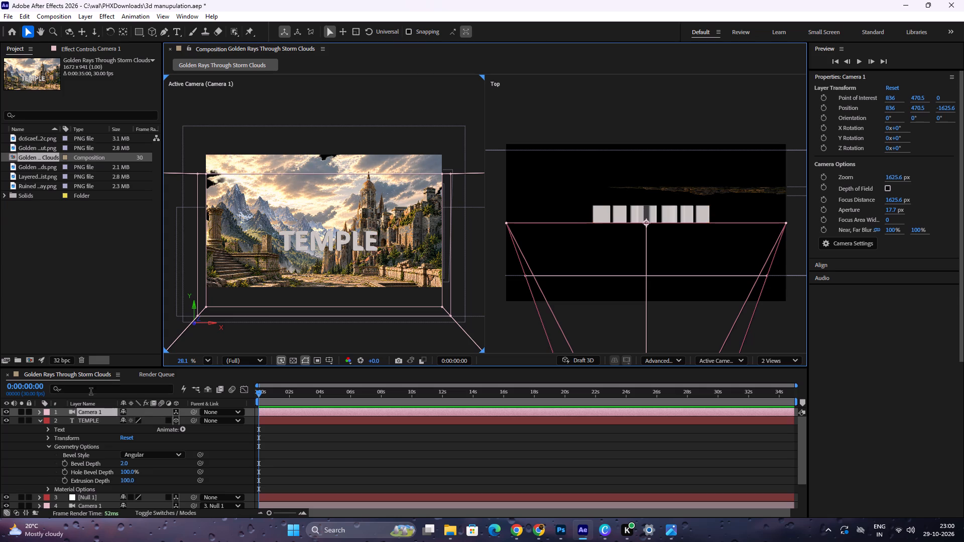
# Add a light to the composition with the light type set to Parallel, keeping the other default settings.
pyautogui.rightClick(249, 412)
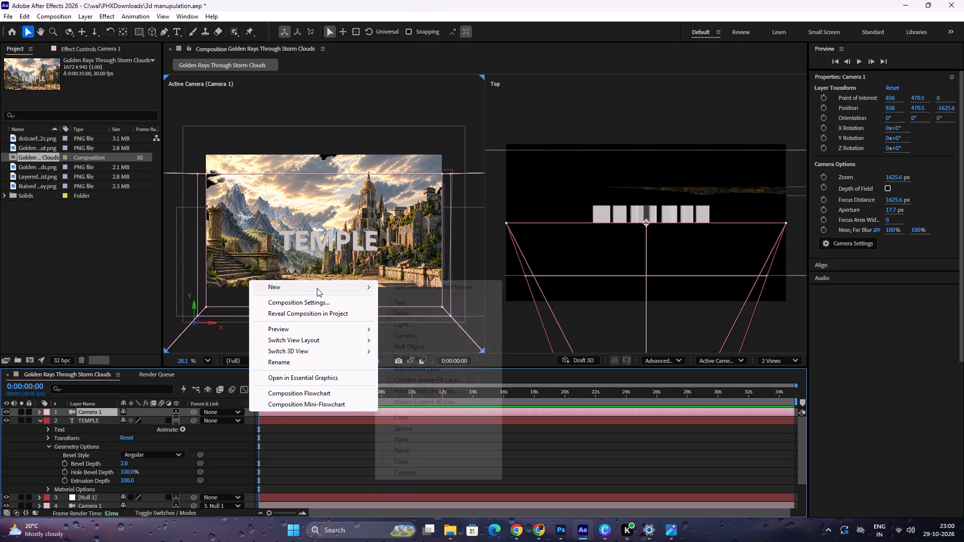
pyautogui.click(317, 288)
pyautogui.click(429, 326)
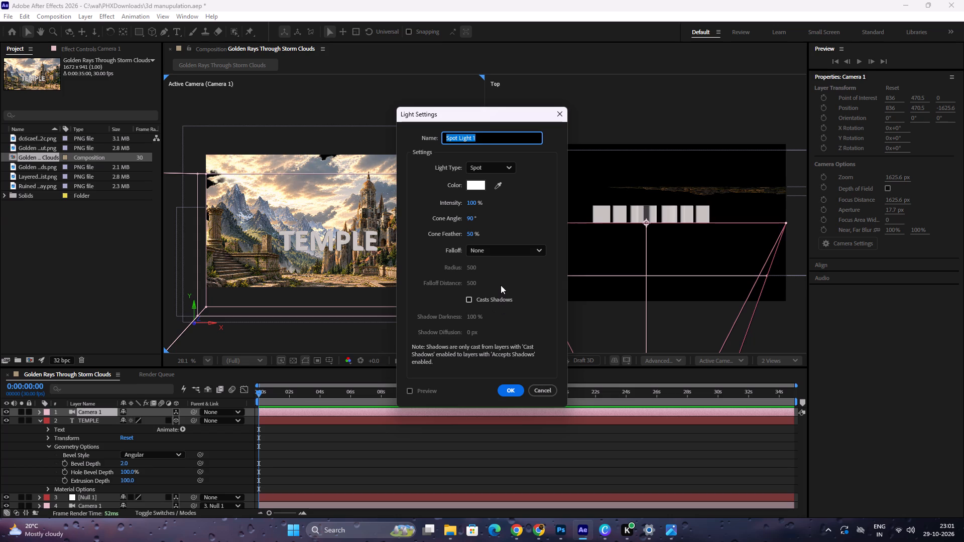
pyautogui.click(494, 164)
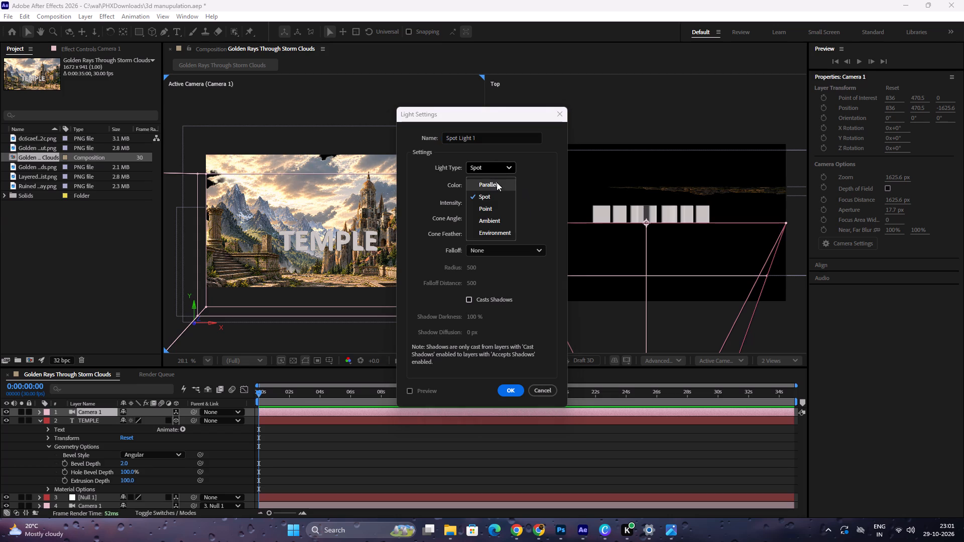
pyautogui.click(497, 182)
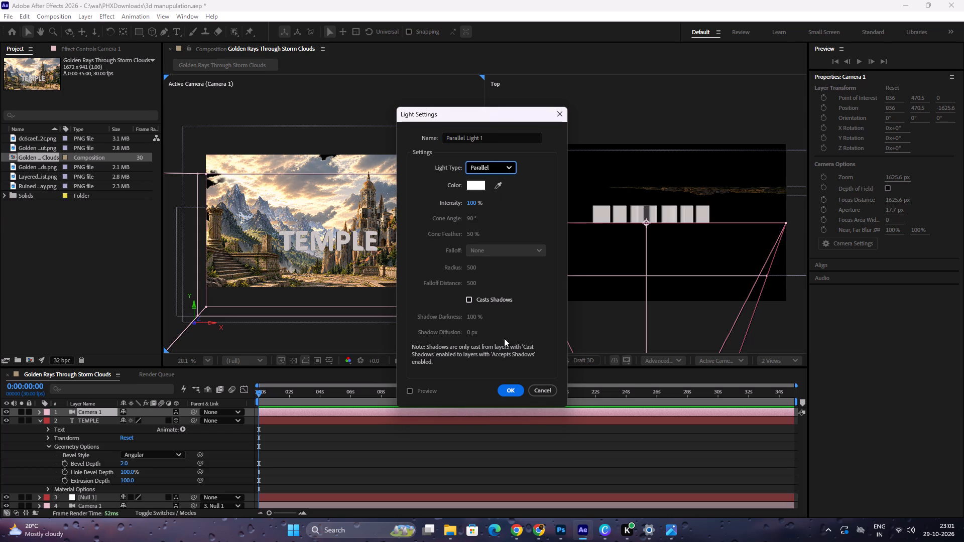
pyautogui.click(505, 387)
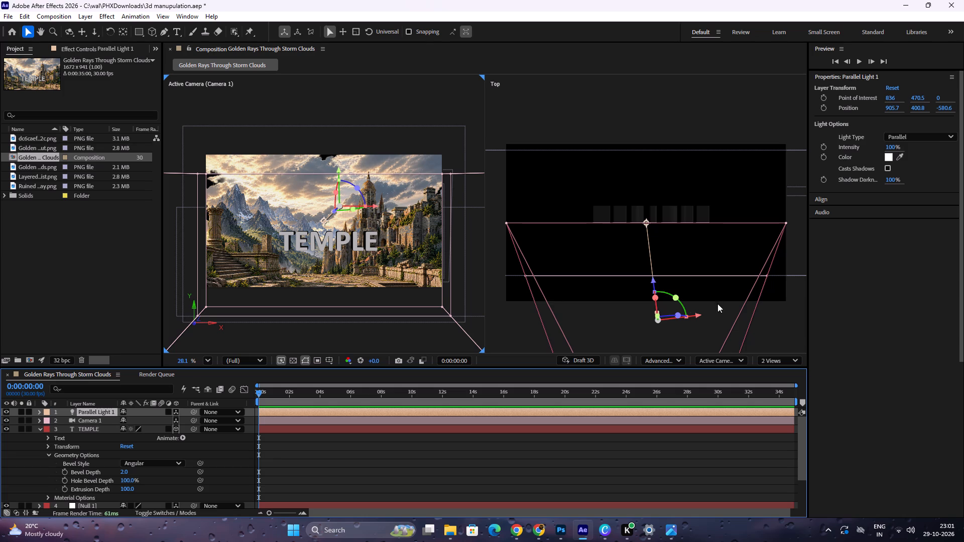
# In the Top view, reposition the parallel light's point of interest to about 800, 470.5, 72, near the TEMPLE letters.
pyautogui.moveTo(645, 221); pyautogui.dragTo(649, 220)
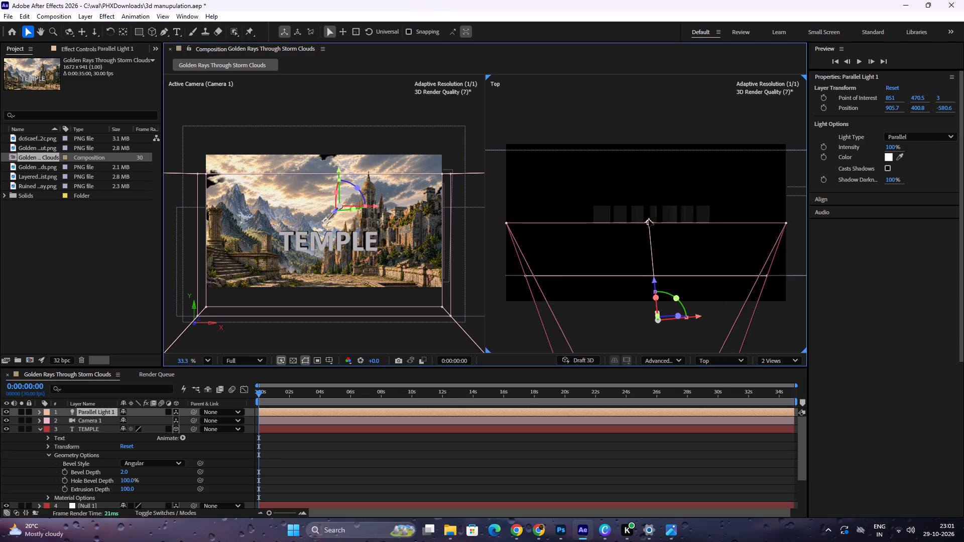
pyautogui.moveTo(649, 220); pyautogui.dragTo(679, 213)
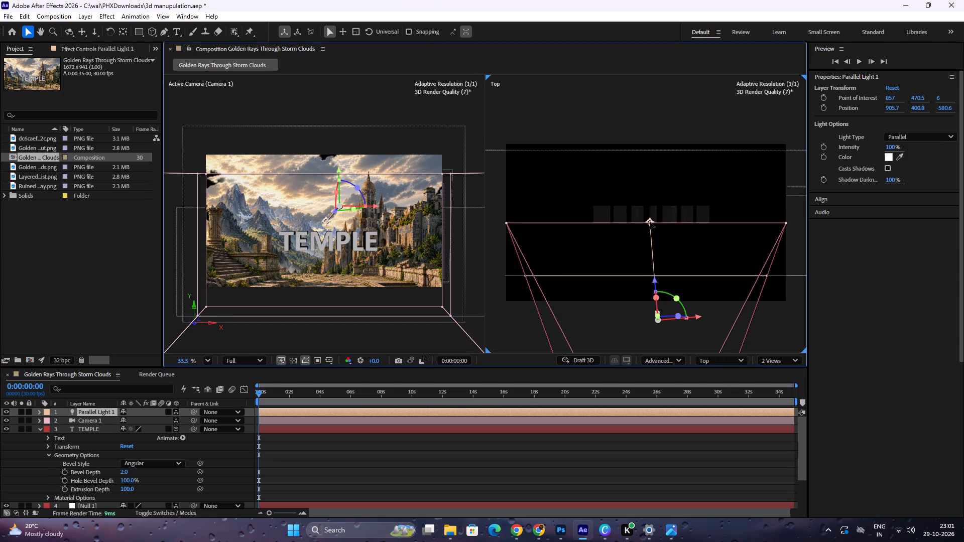
pyautogui.moveTo(650, 222); pyautogui.dragTo(661, 219)
pyautogui.moveTo(650, 222); pyautogui.dragTo(677, 219)
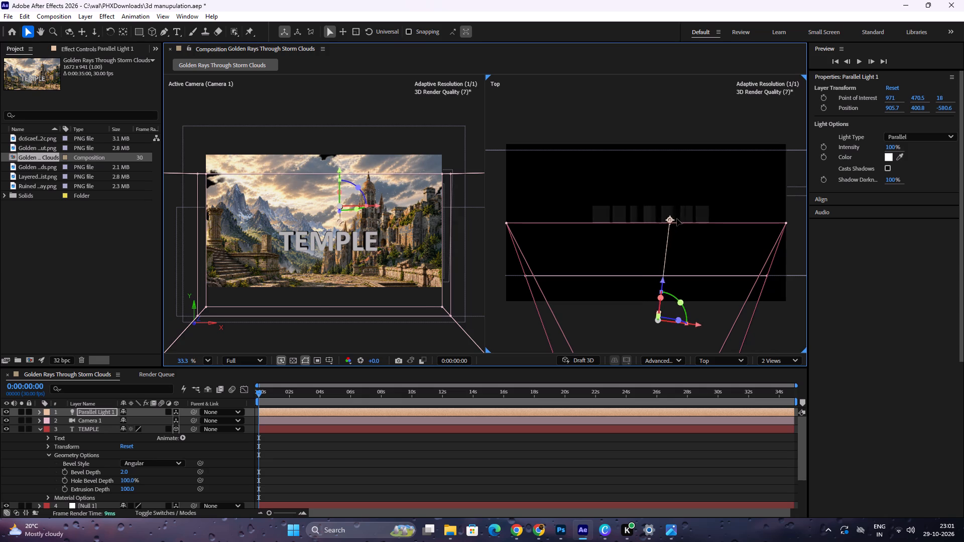
pyautogui.moveTo(677, 219); pyautogui.dragTo(710, 211)
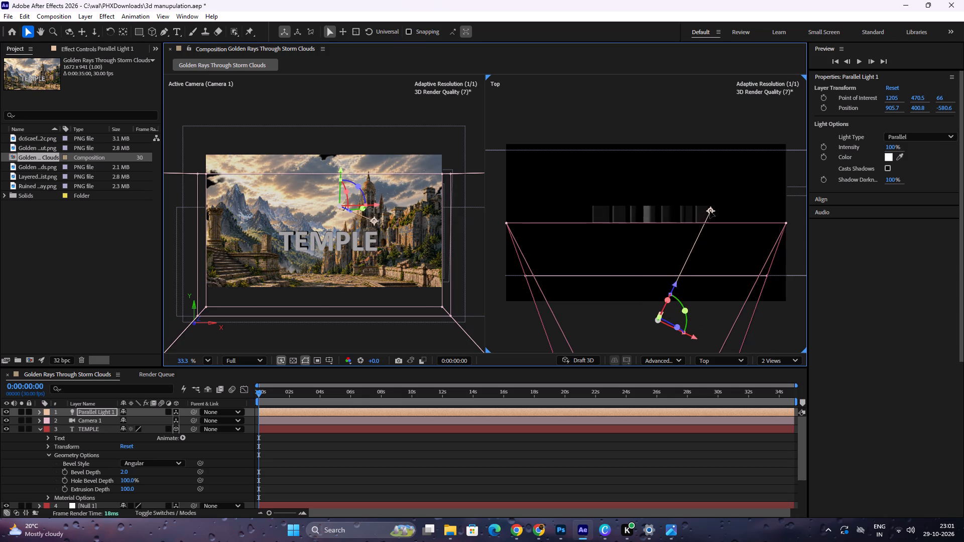
pyautogui.moveTo(710, 211); pyautogui.dragTo(729, 211)
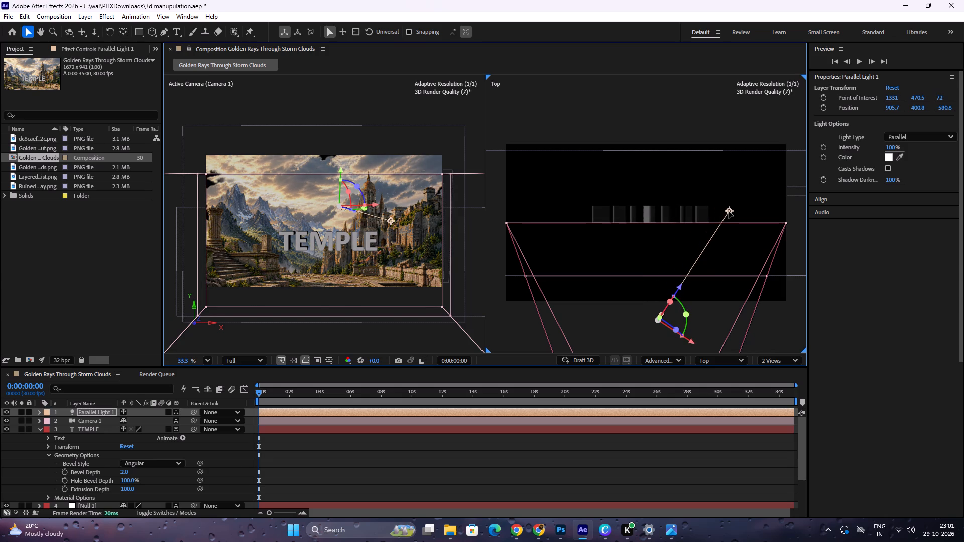
pyautogui.moveTo(729, 211); pyautogui.dragTo(657, 211)
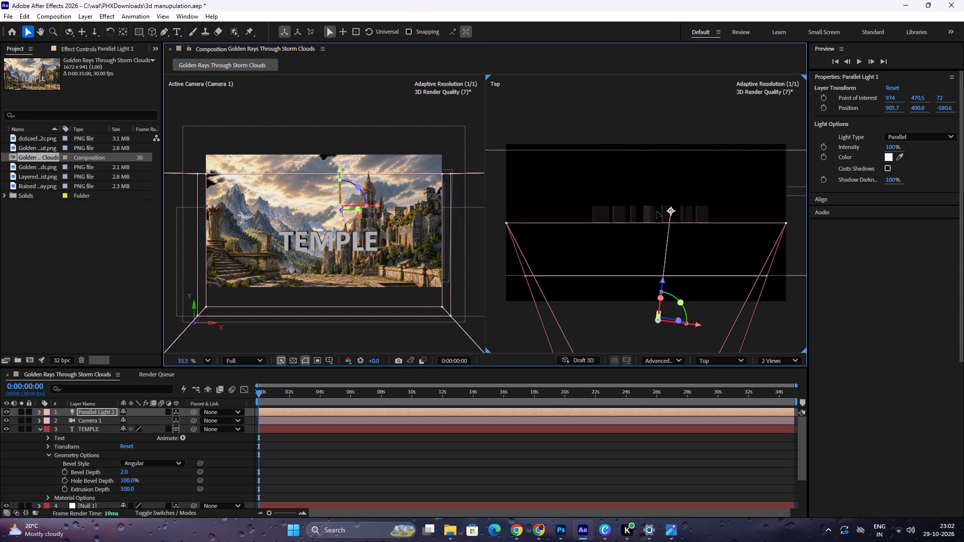
pyautogui.moveTo(657, 211); pyautogui.dragTo(688, 212)
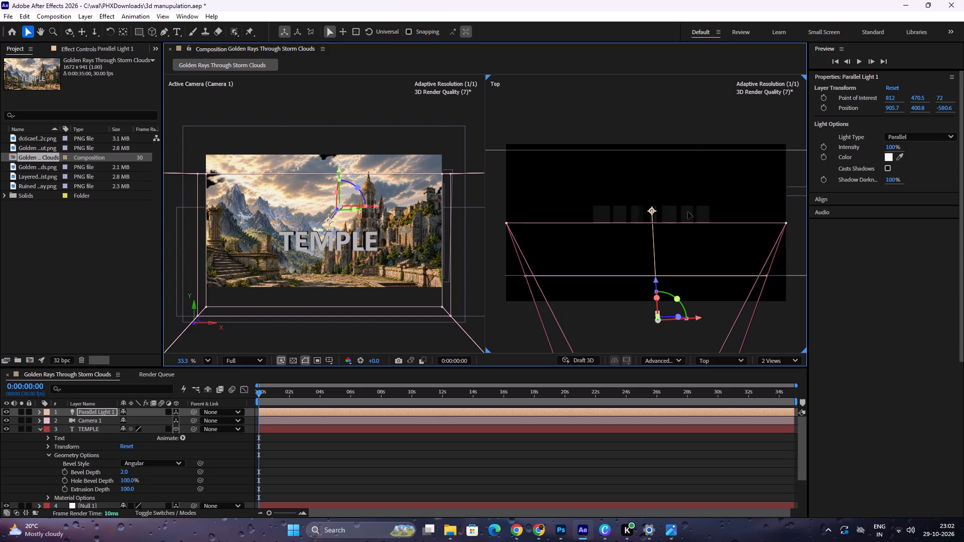
pyautogui.moveTo(688, 212); pyautogui.dragTo(685, 212)
pyautogui.moveTo(641, 210); pyautogui.dragTo(693, 211)
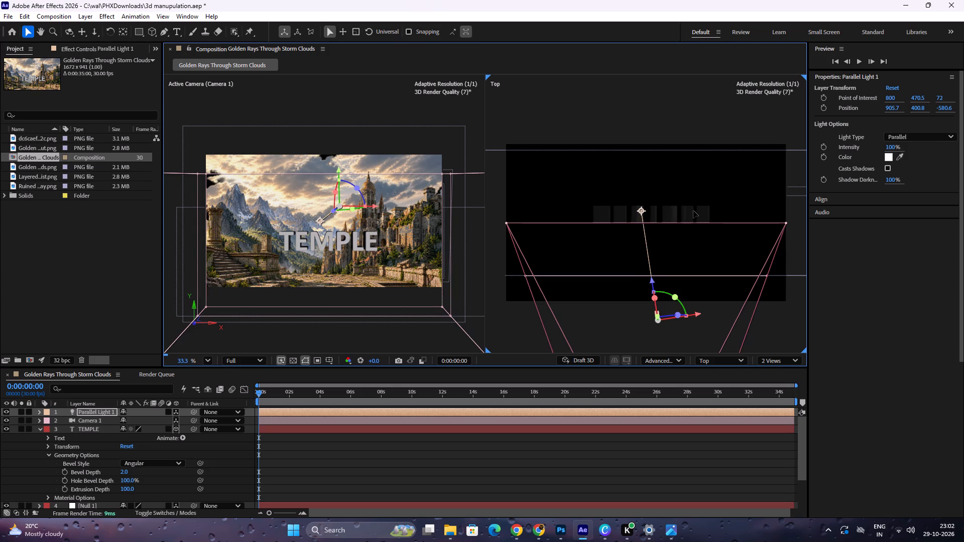
pyautogui.moveTo(693, 211); pyautogui.dragTo(693, 211)
pyautogui.moveTo(641, 210); pyautogui.dragTo(663, 211)
pyautogui.moveTo(640, 211); pyautogui.dragTo(667, 211)
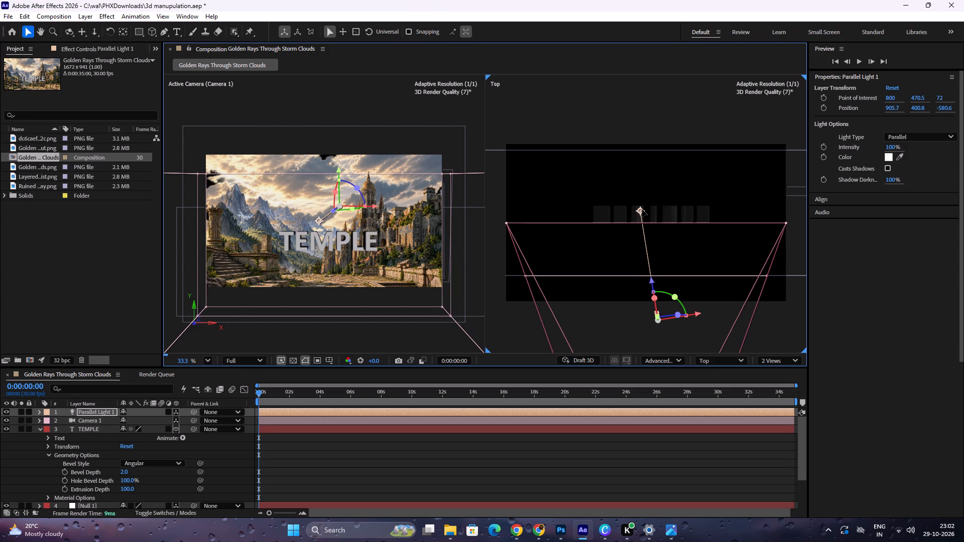
pyautogui.moveTo(641, 209); pyautogui.dragTo(634, 214)
pyautogui.moveTo(641, 210); pyautogui.dragTo(629, 213)
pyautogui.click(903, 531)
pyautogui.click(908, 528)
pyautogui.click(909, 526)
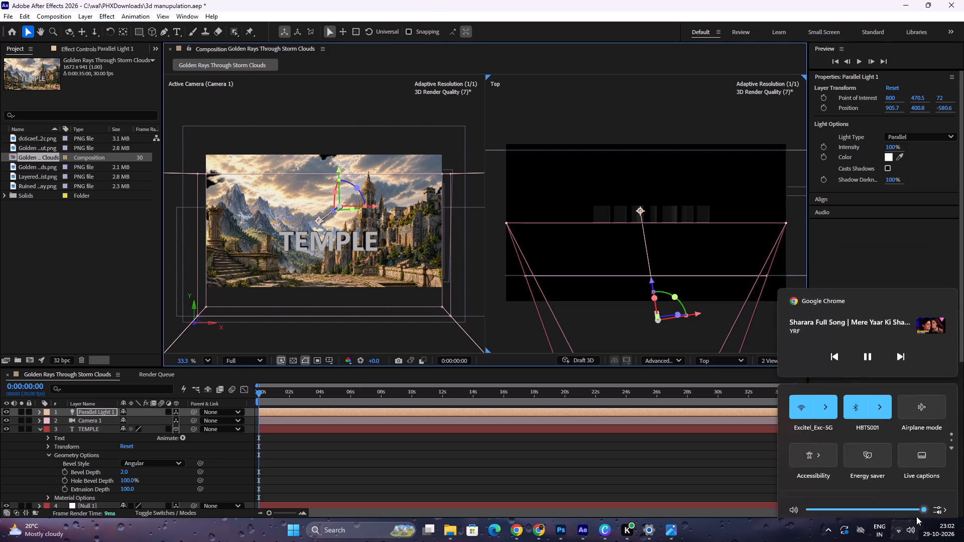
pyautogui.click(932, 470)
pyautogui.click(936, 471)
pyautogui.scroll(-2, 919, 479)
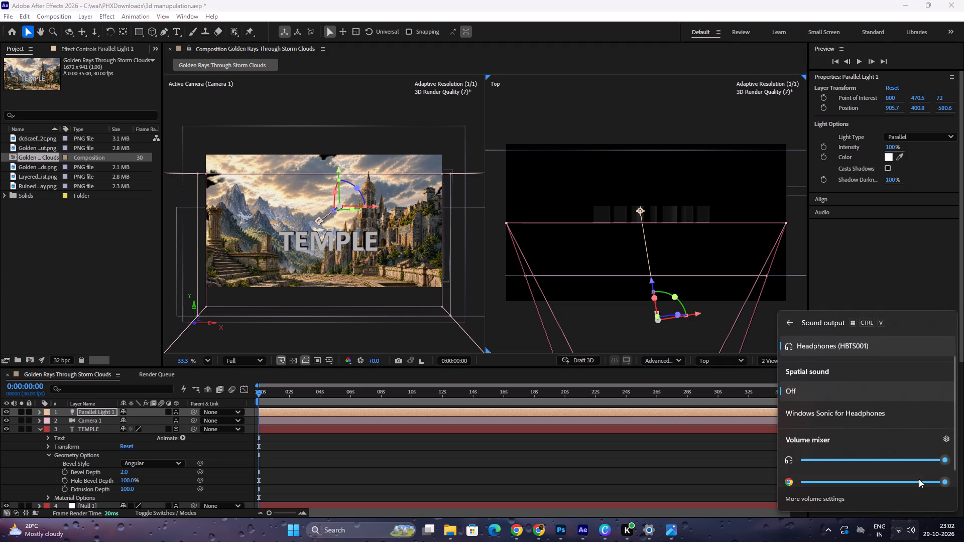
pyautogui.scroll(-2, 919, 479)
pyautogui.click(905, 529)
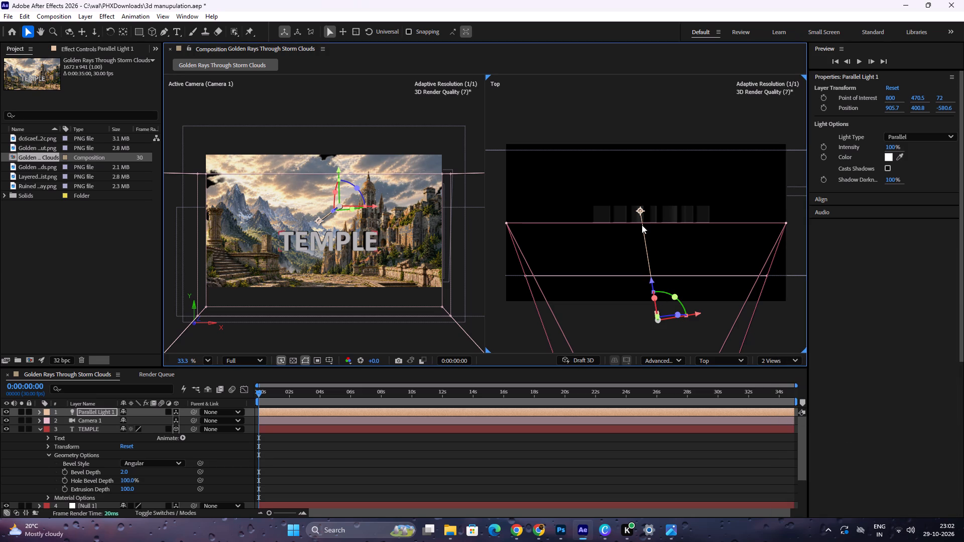
# In the Top view, reposition Parallel Light 1's point of interest to about 1295, 470.5, 66, just beyond the end of the TEMPLE letters.
pyautogui.moveTo(641, 208); pyautogui.dragTo(631, 211)
pyautogui.moveTo(639, 210); pyautogui.dragTo(634, 215)
pyautogui.moveTo(640, 210); pyautogui.dragTo(635, 214)
pyautogui.hotkey('ctrl', 'z')
pyautogui.moveTo(641, 208); pyautogui.dragTo(641, 215)
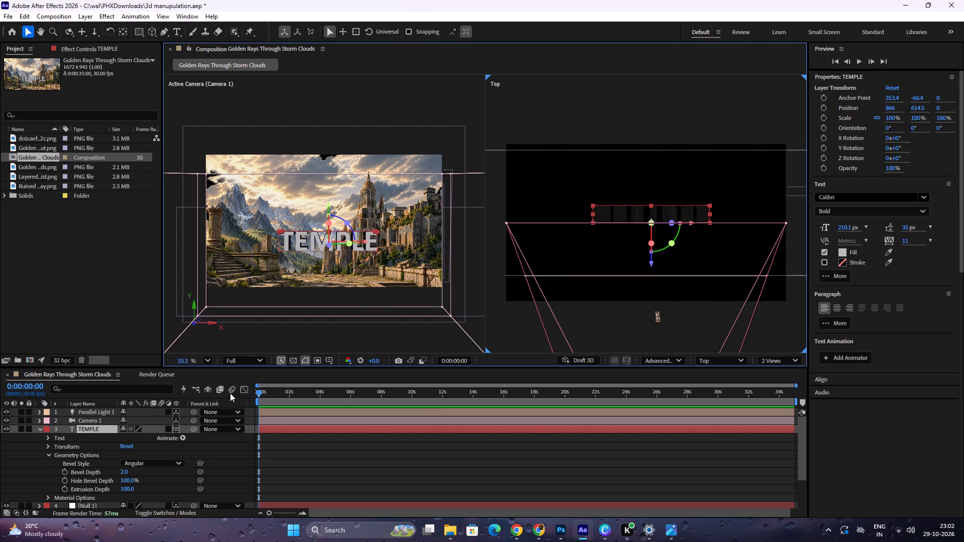
pyautogui.rightClick(251, 415)
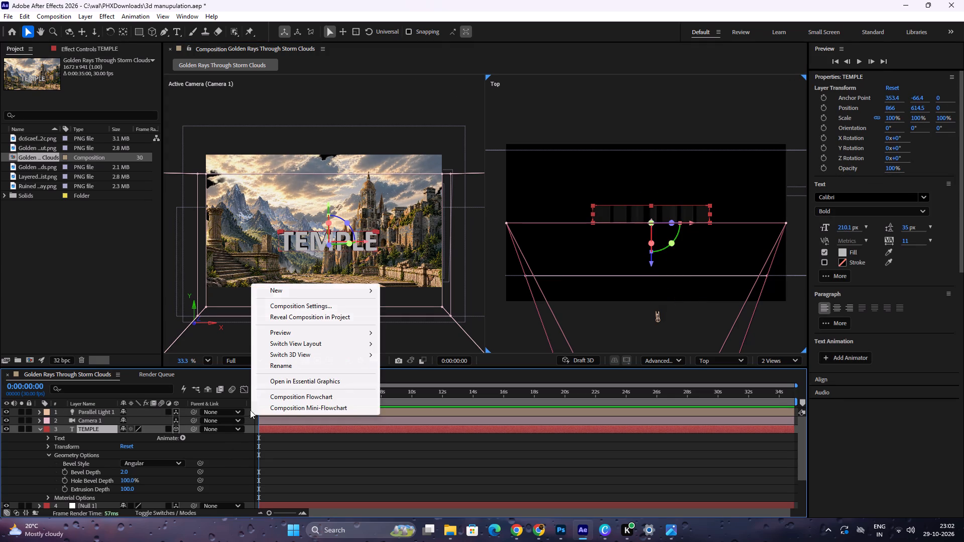
pyautogui.click(252, 415)
pyautogui.click(148, 410)
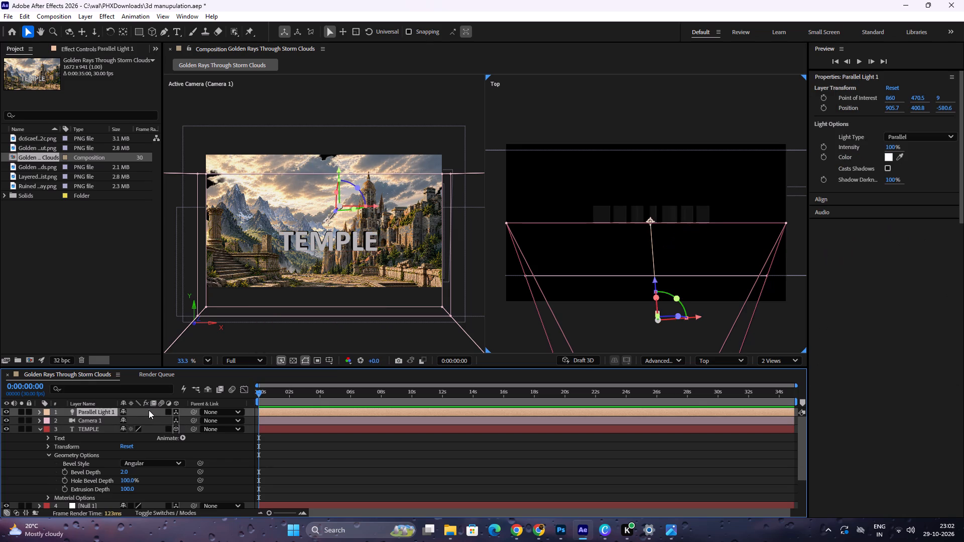
pyautogui.moveTo(650, 219); pyautogui.dragTo(658, 217)
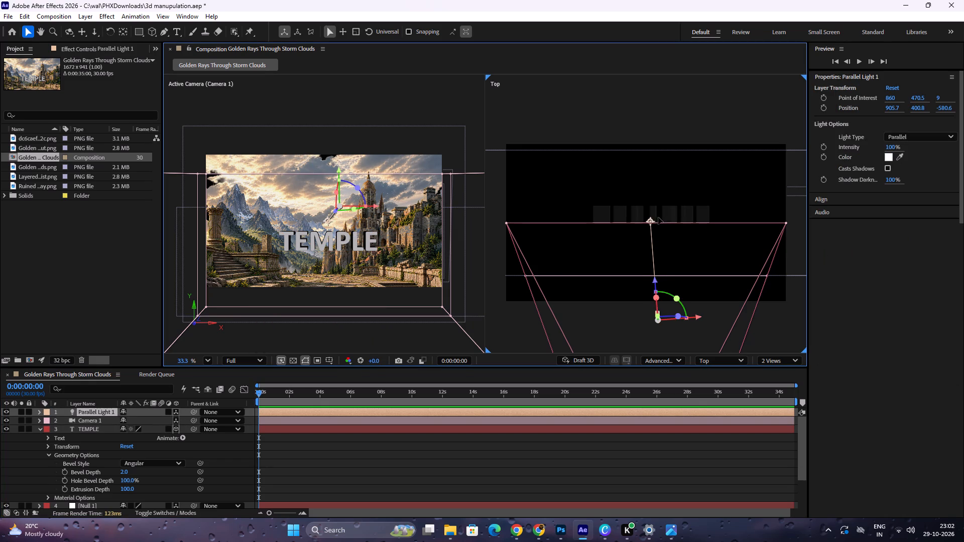
pyautogui.moveTo(658, 217); pyautogui.dragTo(698, 215)
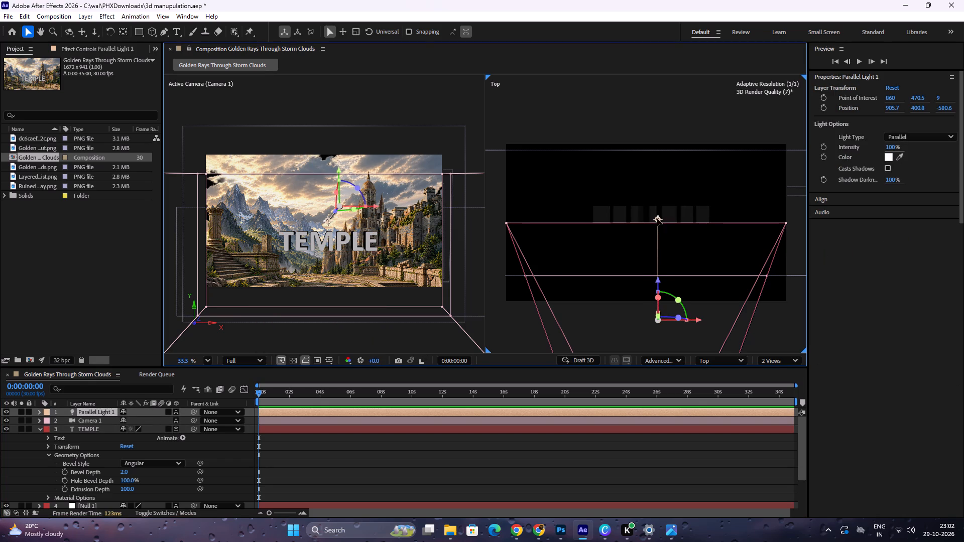
pyautogui.moveTo(657, 219); pyautogui.dragTo(675, 218)
pyautogui.moveTo(659, 218); pyautogui.dragTo(673, 216)
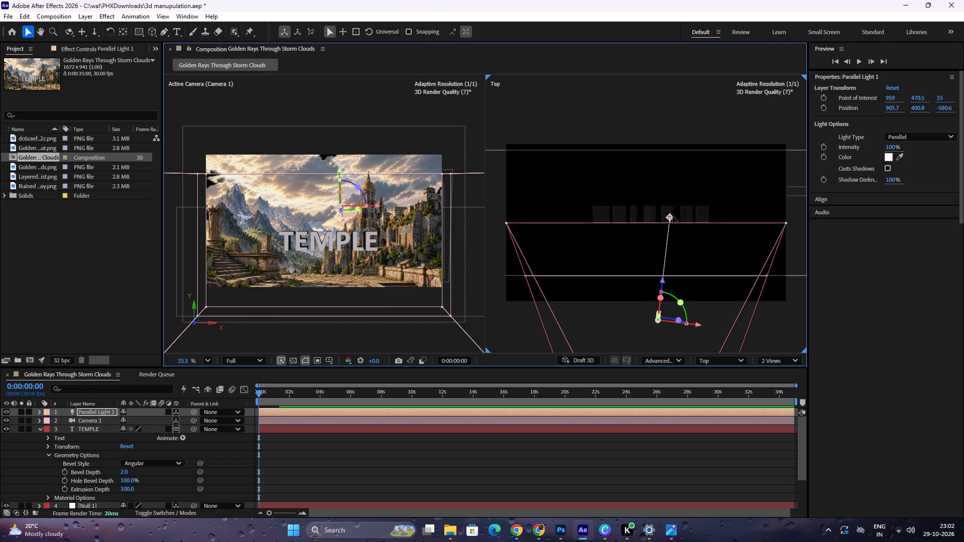
pyautogui.moveTo(673, 216); pyautogui.dragTo(713, 212)
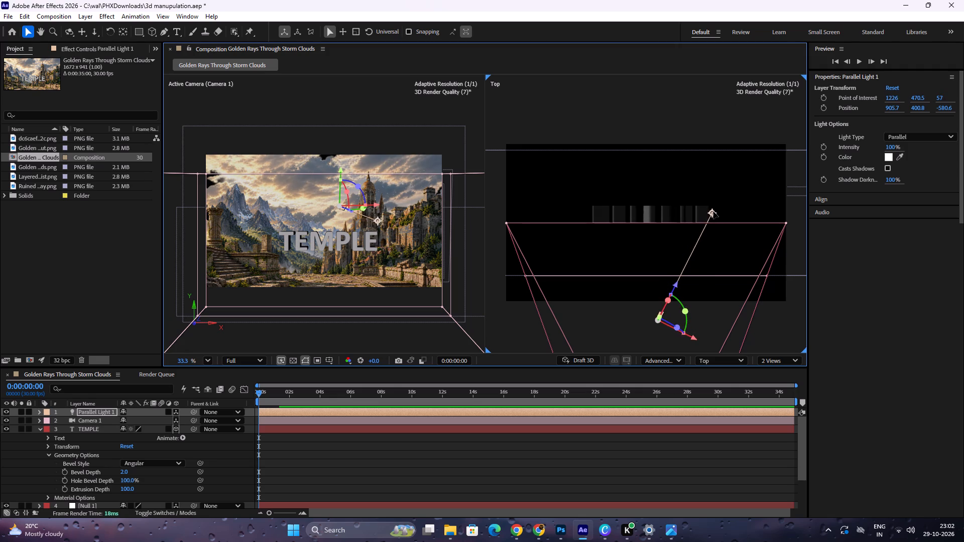
pyautogui.moveTo(713, 212); pyautogui.dragTo(723, 210)
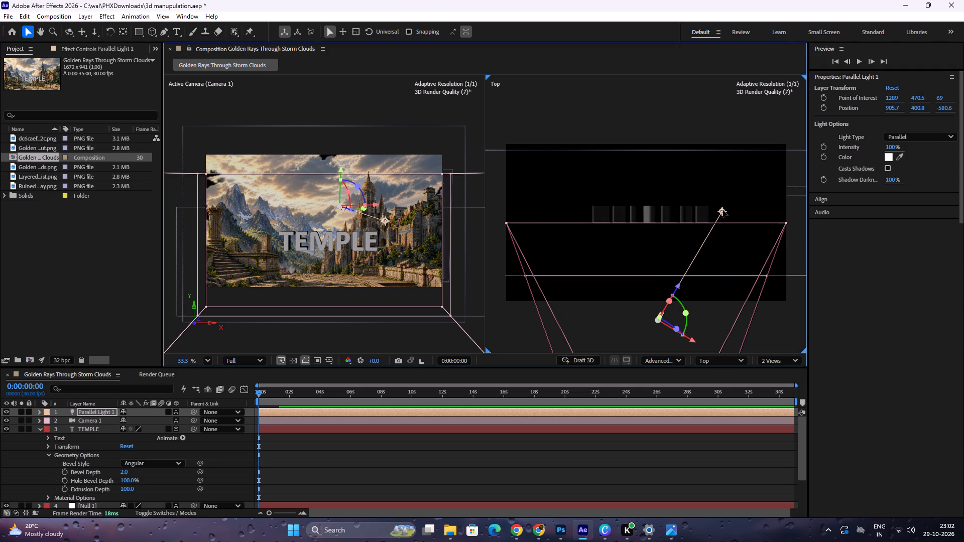
pyautogui.moveTo(723, 210); pyautogui.dragTo(724, 211)
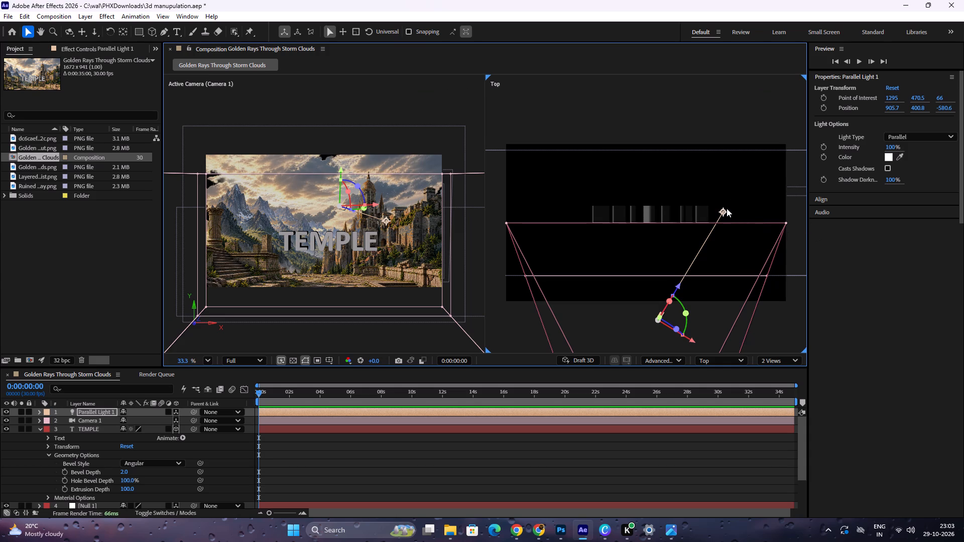
pyautogui.click(724, 209)
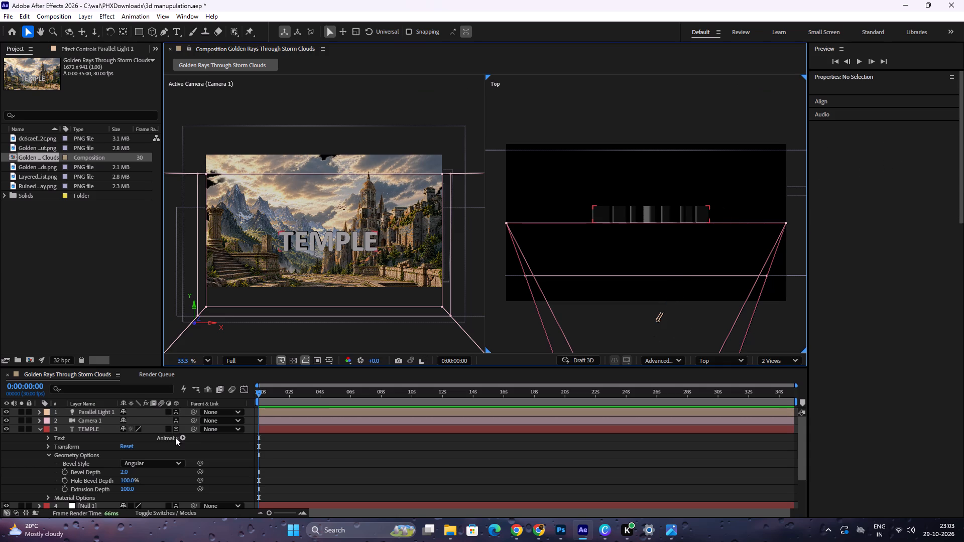
# Duplicate the Parallel Light 1 layer.
pyautogui.click(149, 416)
pyautogui.click(148, 413)
pyautogui.click(112, 412)
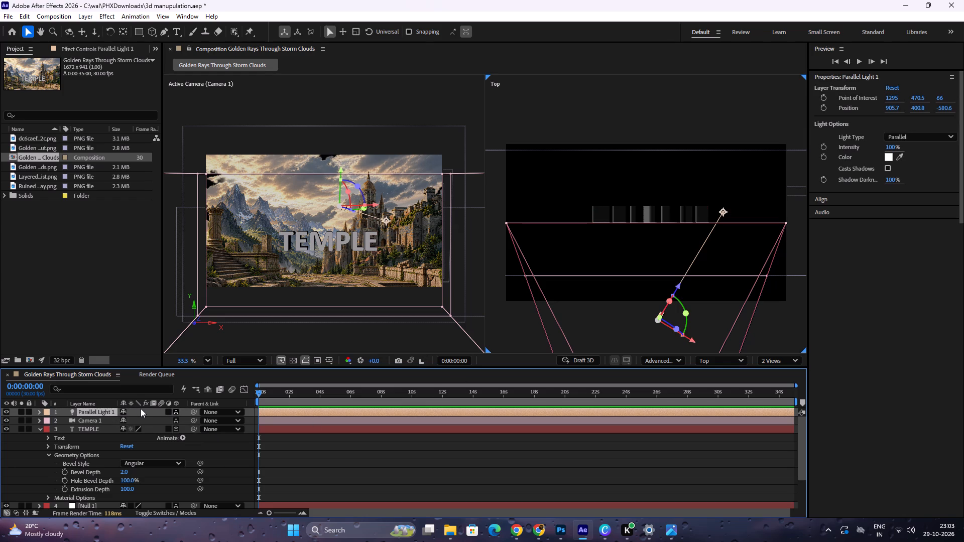
pyautogui.hotkey('ctrl', 'd')
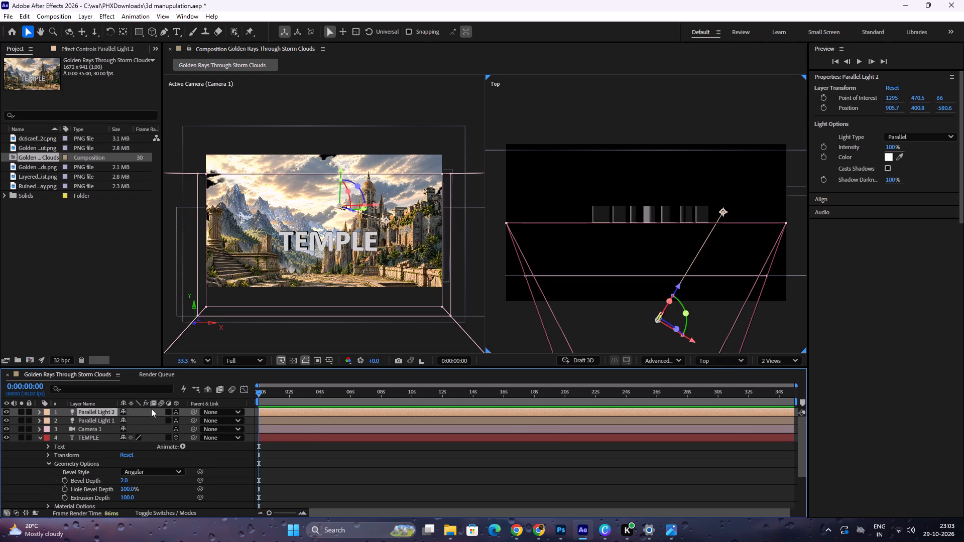
# Reposition the duplicated light in the Top view to about 988.2, 496.4, -570, with its point of interest at about 1299.6, 566.1, 73.6.
pyautogui.moveTo(658, 320); pyautogui.dragTo(626, 319)
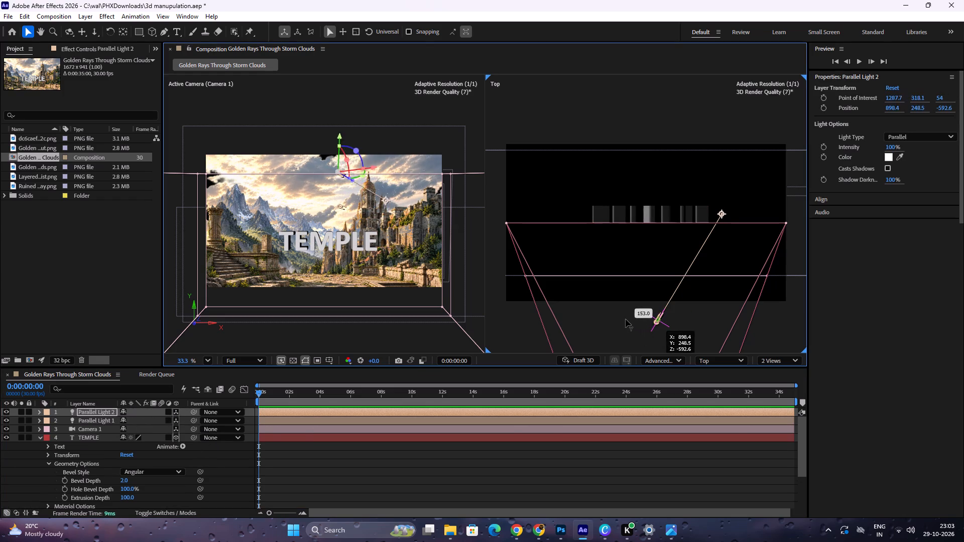
pyautogui.moveTo(626, 319); pyautogui.dragTo(674, 318)
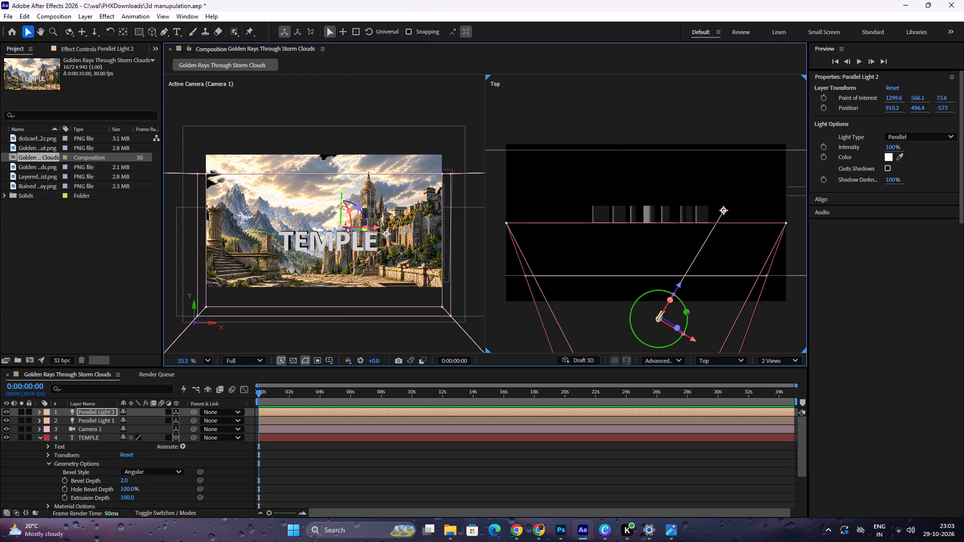
pyautogui.moveTo(687, 314); pyautogui.dragTo(652, 310)
pyautogui.moveTo(682, 335); pyautogui.dragTo(660, 335)
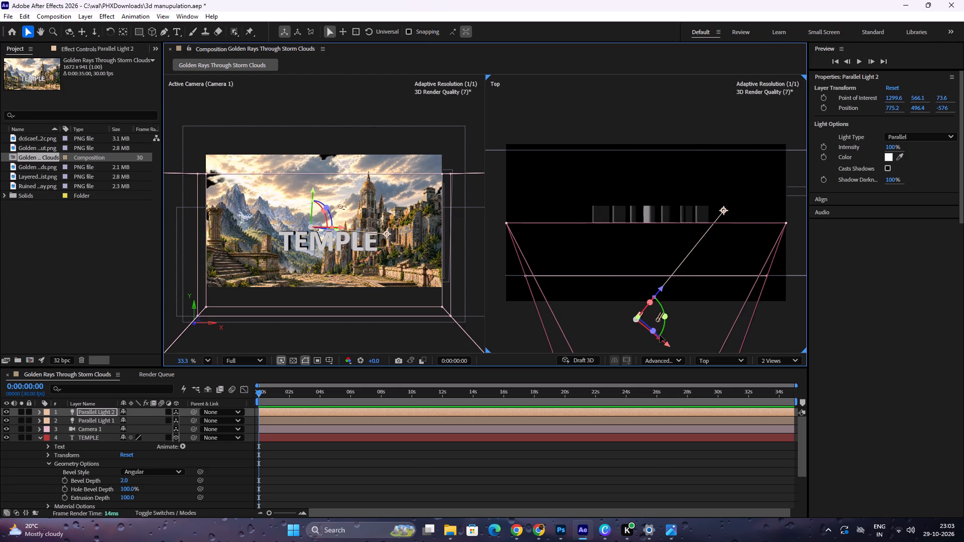
pyautogui.moveTo(660, 335); pyautogui.dragTo(695, 334)
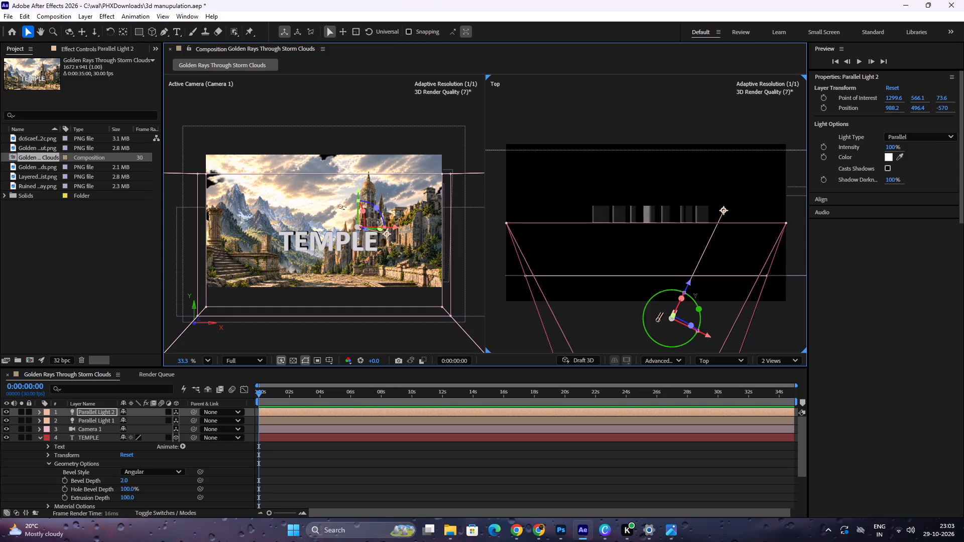
pyautogui.hotkey('ctrl', 'c')
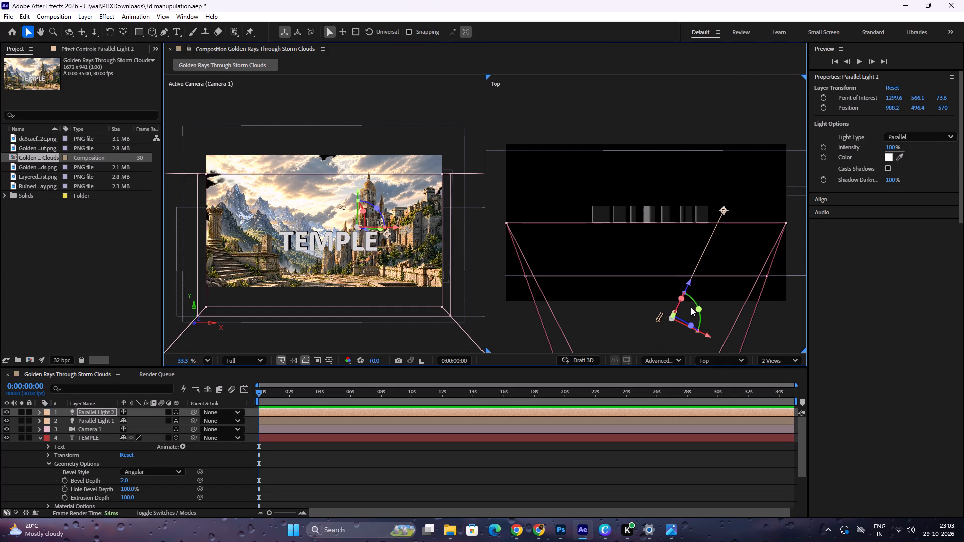
pyautogui.hotkey('ctrl', 'v')
pyautogui.moveTo(686, 296); pyautogui.dragTo(672, 296)
pyautogui.moveTo(672, 296); pyautogui.dragTo(666, 296)
# Toggle the visibility of Parallel Light 1 and Parallel Light 2 off and on to compare each light's effect on the scene.
pyautogui.click(108, 420)
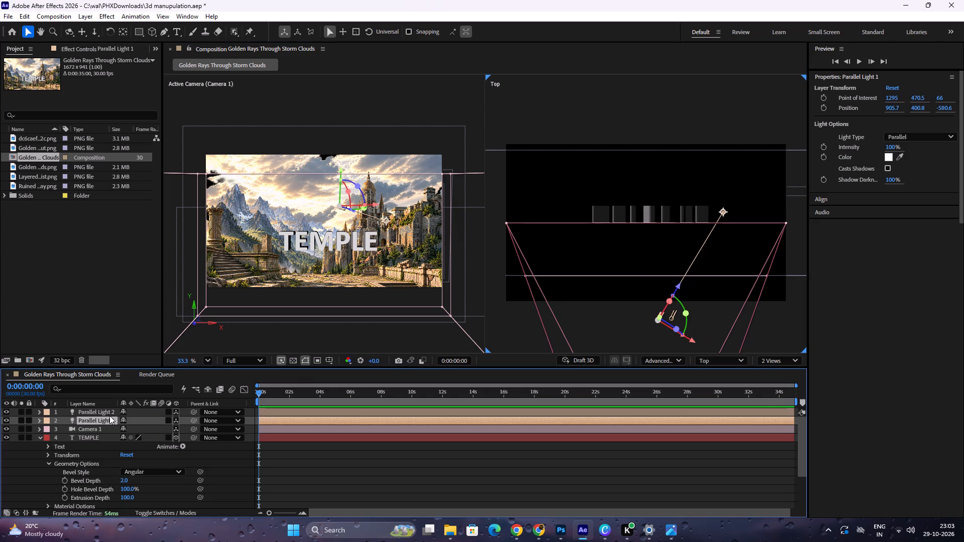
pyautogui.click(5, 420)
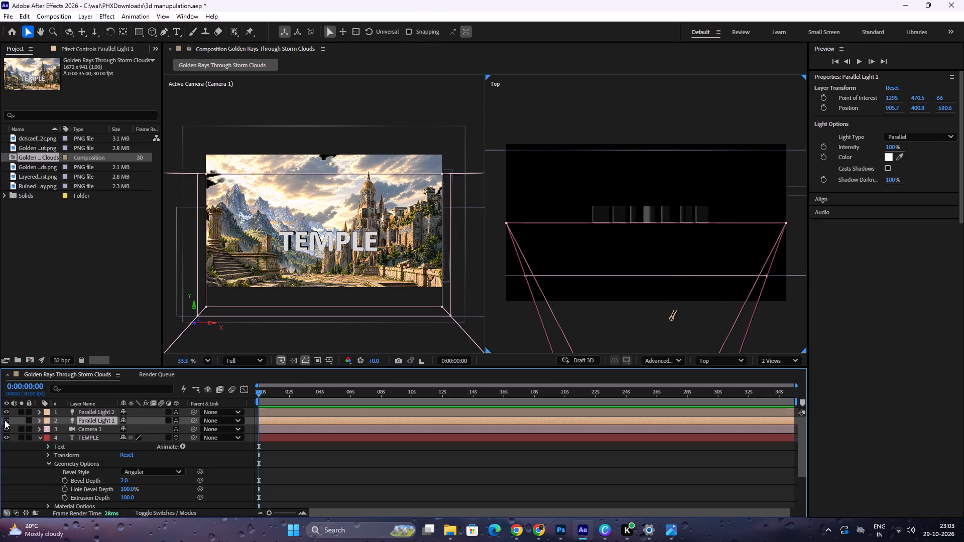
pyautogui.click(5, 420)
pyautogui.click(6, 420)
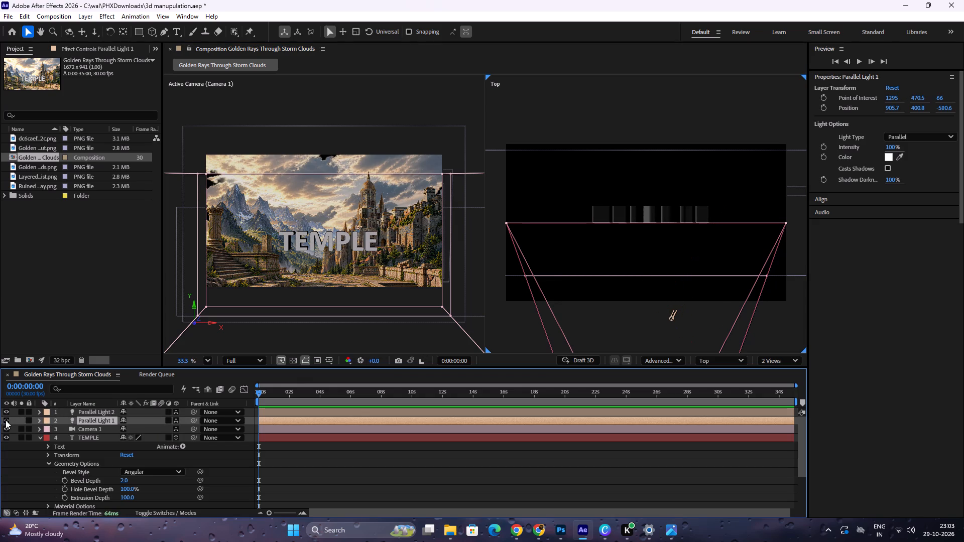
pyautogui.click(6, 420)
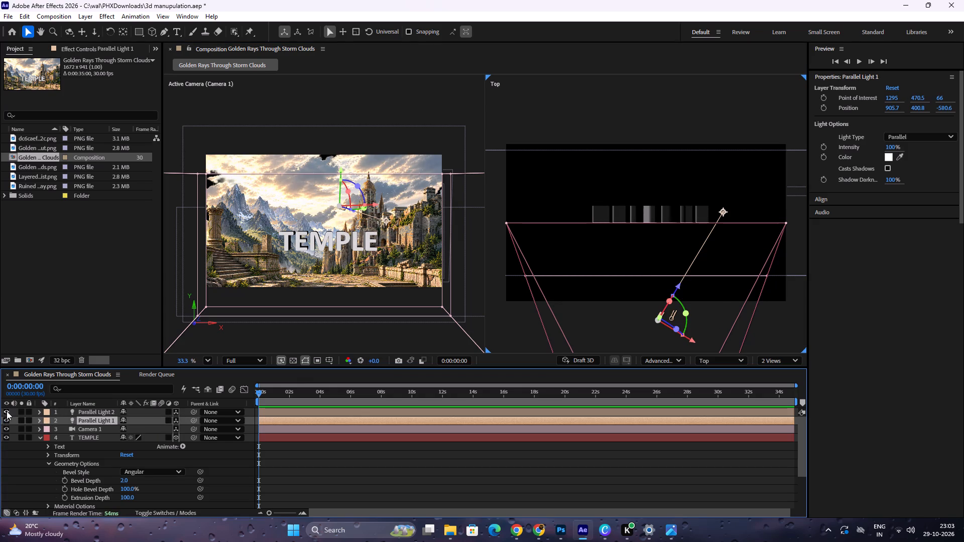
pyautogui.click(7, 411)
pyautogui.click(7, 411)
pyautogui.click(7, 410)
pyautogui.click(7, 410)
# In the Top view, shift Parallel Light 2 to about 901.2, 496.4, -555, with its point of interest at about 1155.6, 566.1, 94.6.
pyautogui.moveTo(673, 316); pyautogui.dragTo(682, 317)
pyautogui.moveTo(682, 320); pyautogui.dragTo(674, 316)
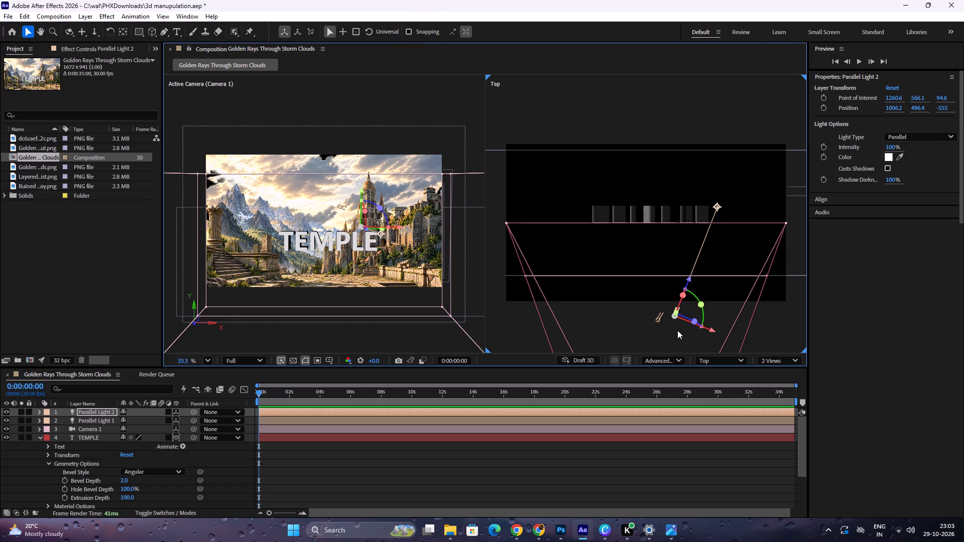
pyautogui.moveTo(672, 313); pyautogui.dragTo(653, 313)
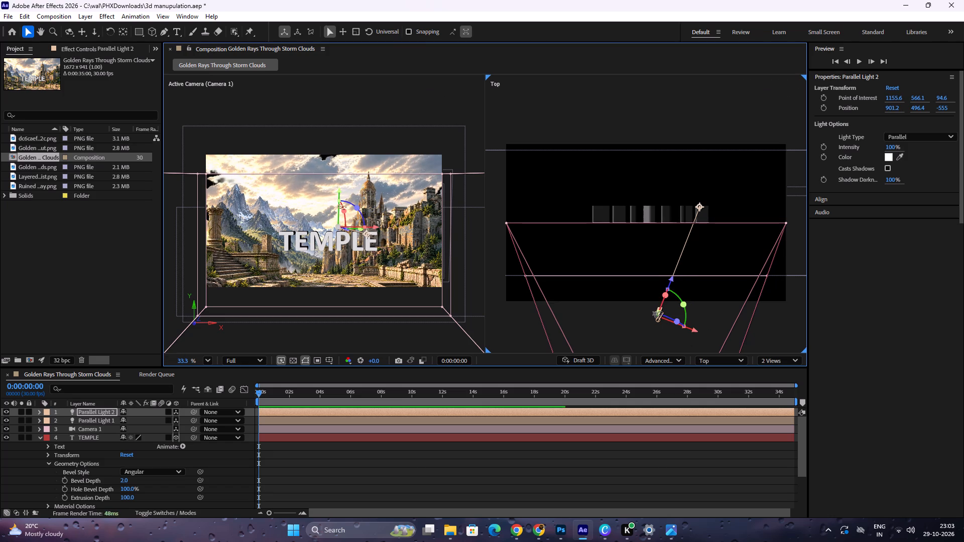
# Move the TEMPLE text layer in the Top view to about 833, 614.5, -12.
pyautogui.moveTo(696, 207); pyautogui.dragTo(703, 210)
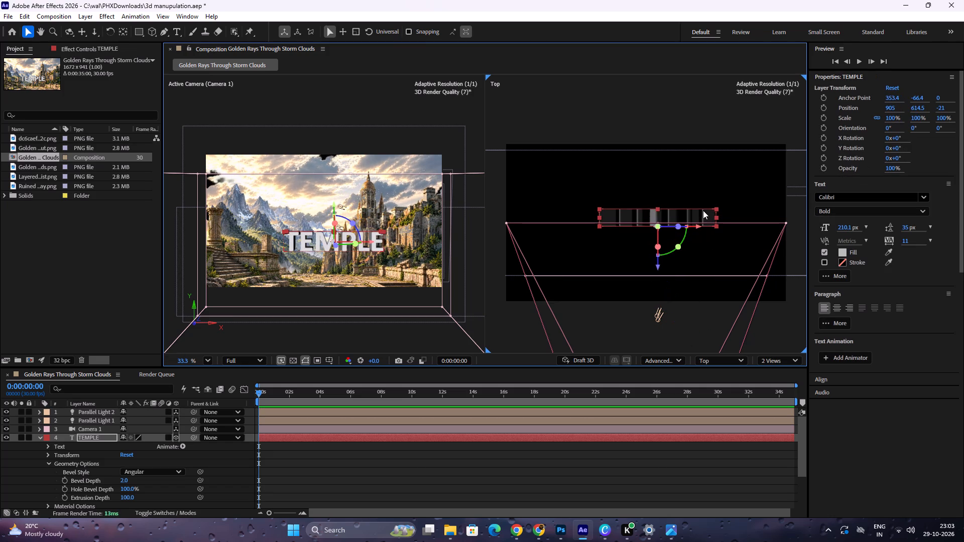
pyautogui.moveTo(703, 210); pyautogui.dragTo(698, 226)
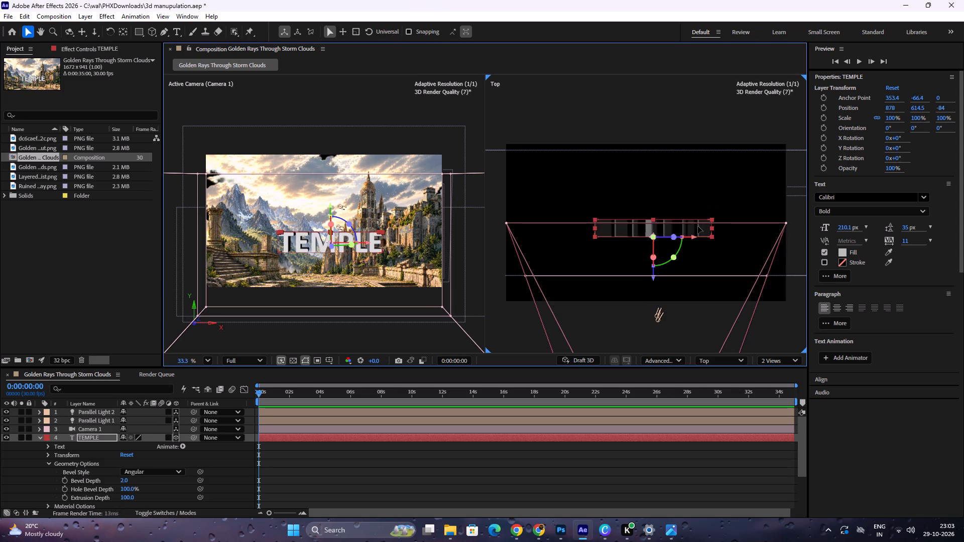
pyautogui.moveTo(698, 226); pyautogui.dragTo(691, 209)
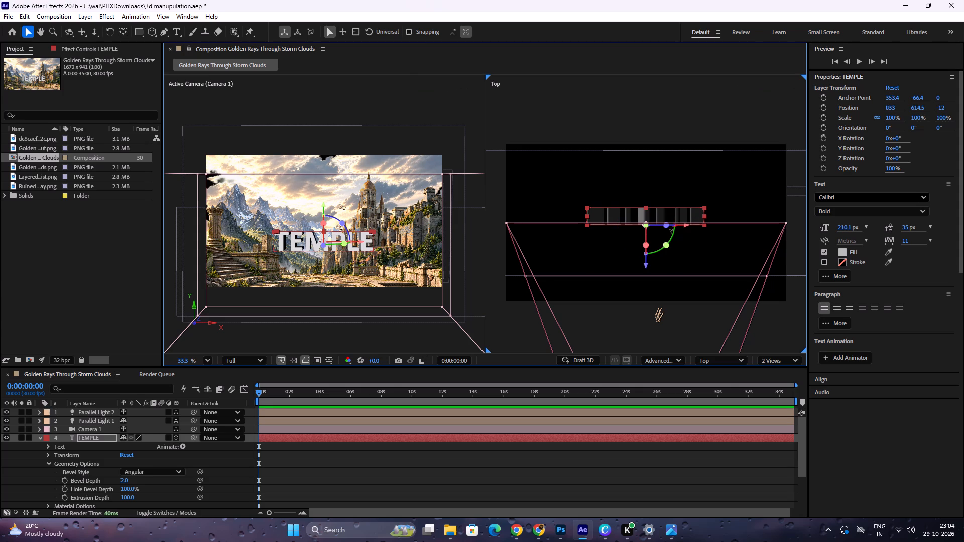
# Move Parallel Light 2 in the Top view to the front-left of the TEMPLE text, at about 293.4, 496.4, -317.
pyautogui.click(659, 319)
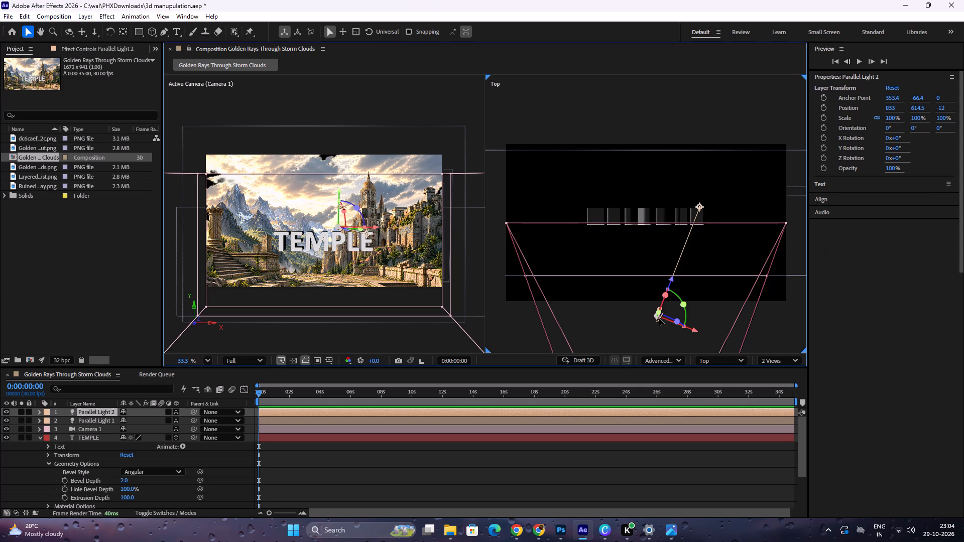
pyautogui.moveTo(697, 333); pyautogui.dragTo(665, 332)
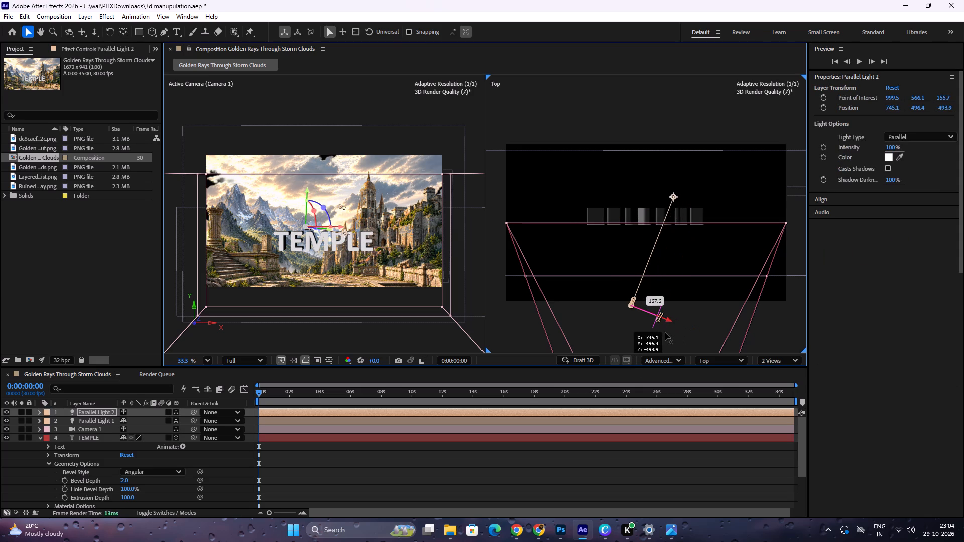
pyautogui.moveTo(665, 332); pyautogui.dragTo(586, 312)
# Aim Parallel Light 2 at the left part of the TEMPLE text, with its point of interest at about 643.7, 566.1, 44.5.
pyautogui.moveTo(599, 166); pyautogui.dragTo(582, 199)
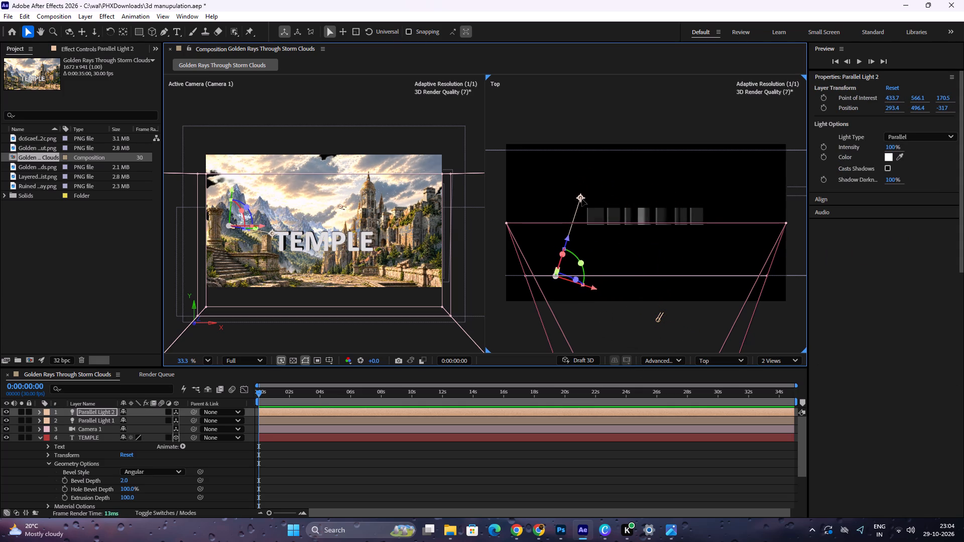
pyautogui.moveTo(582, 199); pyautogui.dragTo(579, 216)
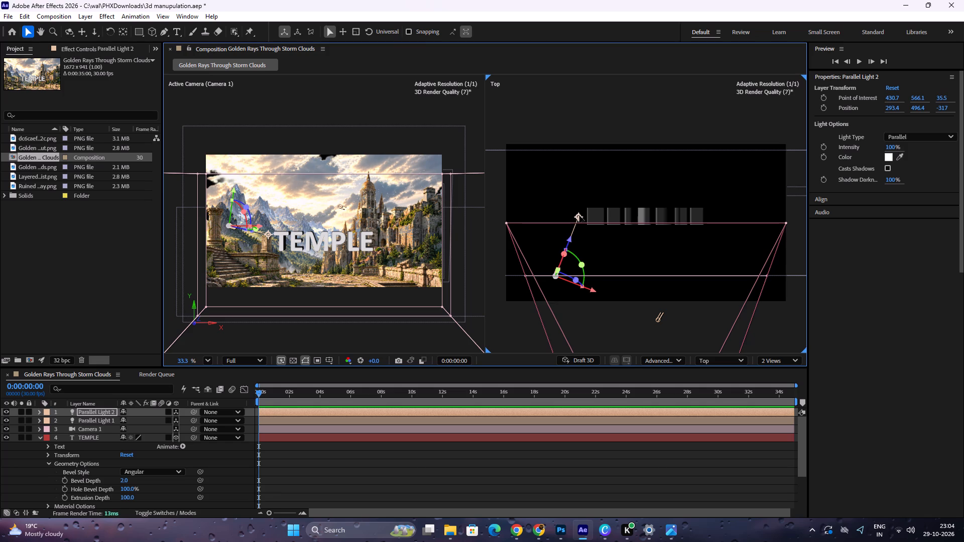
pyautogui.moveTo(579, 216); pyautogui.dragTo(580, 215)
pyautogui.moveTo(581, 215); pyautogui.dragTo(570, 218)
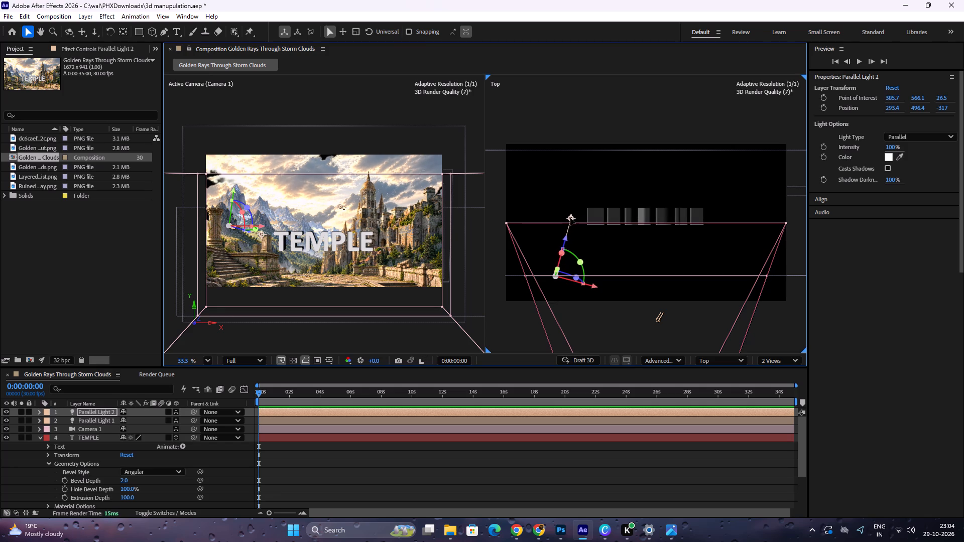
pyautogui.moveTo(570, 218); pyautogui.dragTo(584, 219)
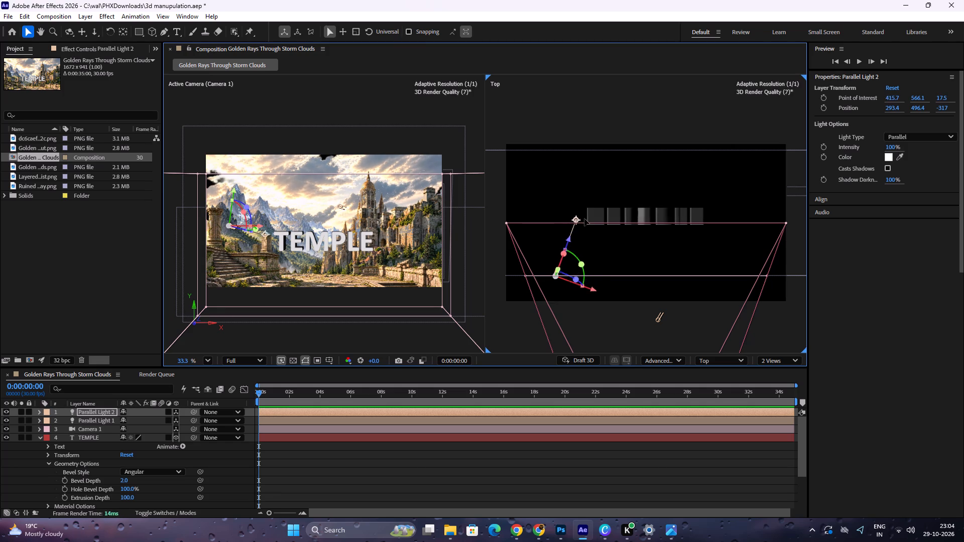
pyautogui.moveTo(584, 219); pyautogui.dragTo(700, 210)
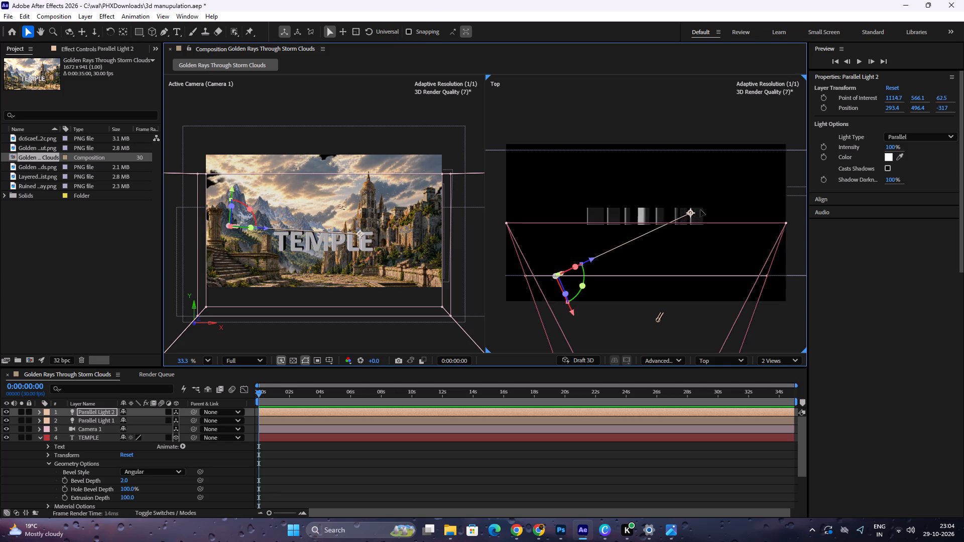
pyautogui.moveTo(700, 210); pyautogui.dragTo(580, 223)
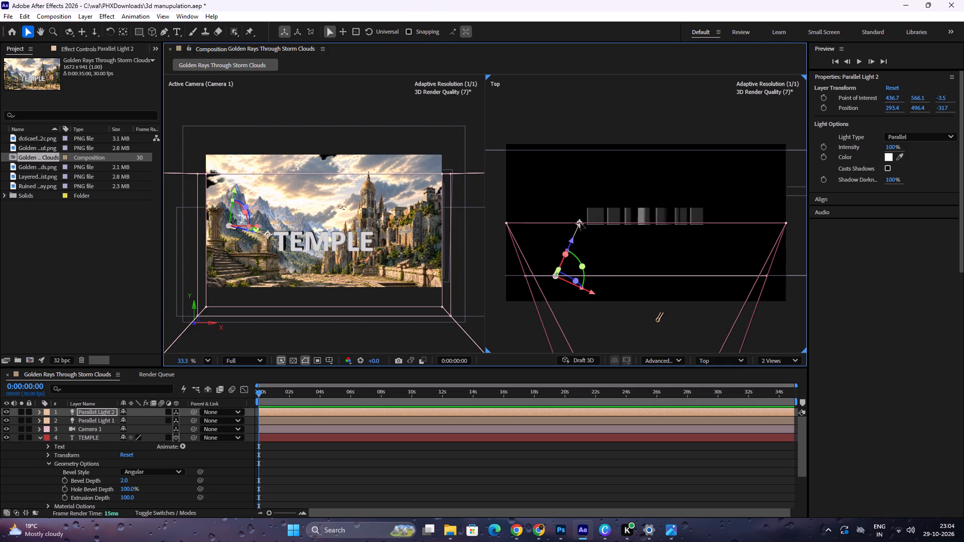
pyautogui.moveTo(580, 223); pyautogui.dragTo(574, 217)
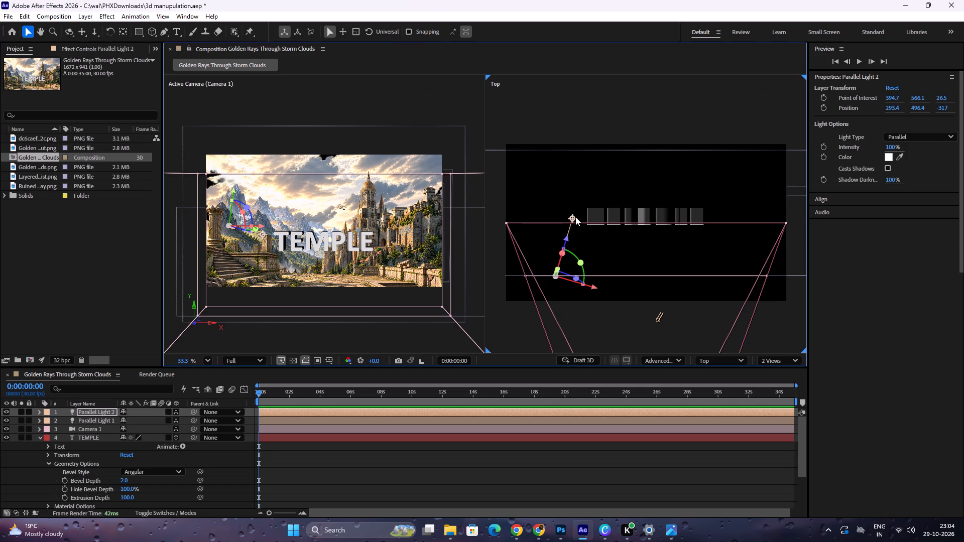
pyautogui.moveTo(570, 216); pyautogui.dragTo(612, 213)
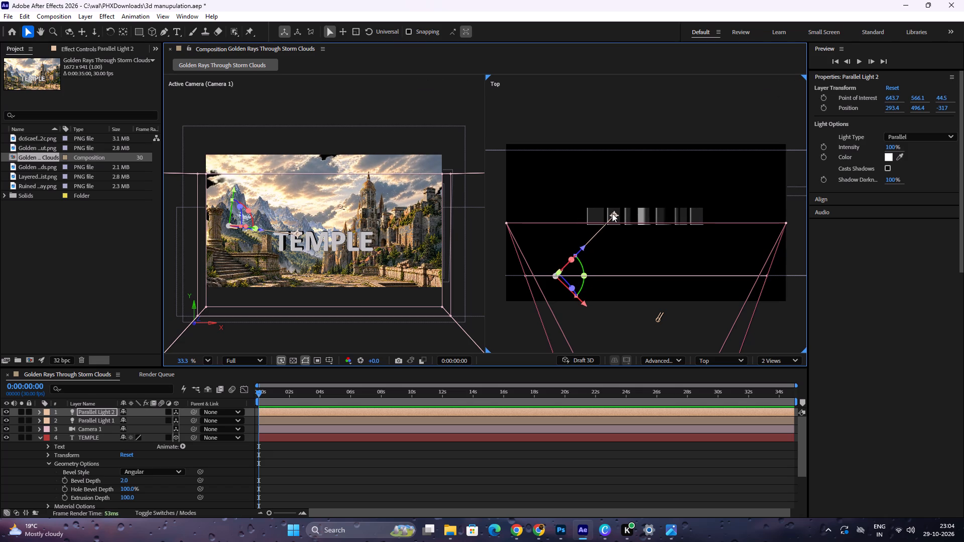
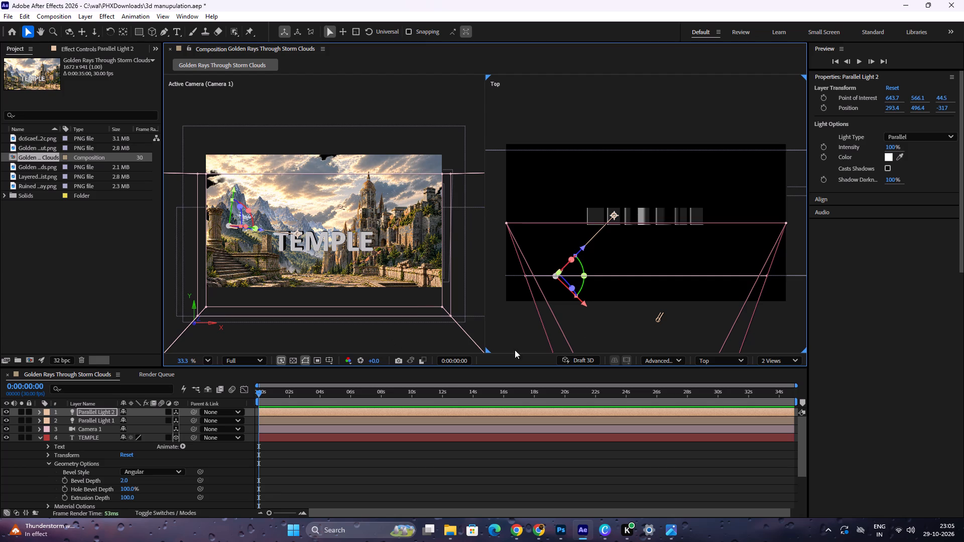
# Switch the composition viewer back to a single view showing the active camera.
pyautogui.click(794, 361)
pyautogui.click(789, 372)
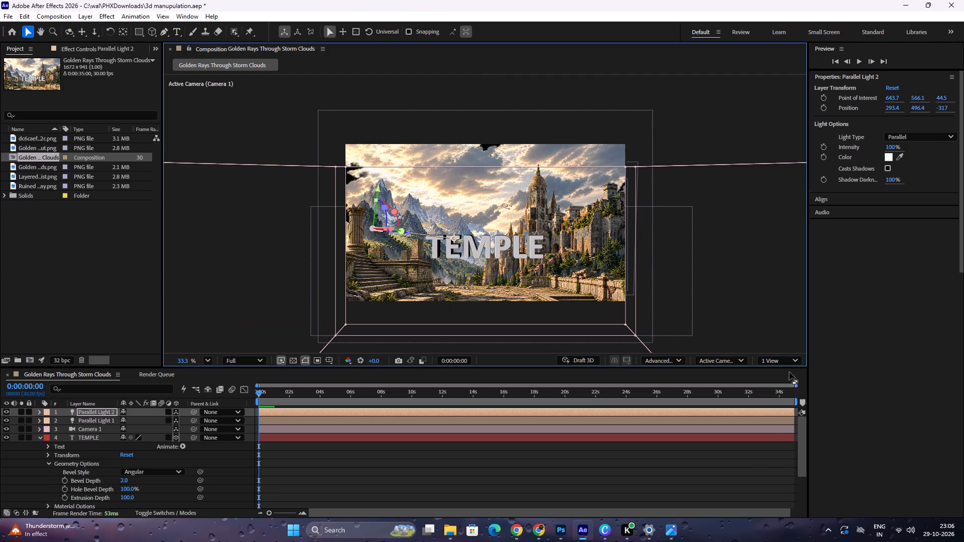
# Lower the TEMPLE text in the camera view to about 836, 781.3, -12, leaving the ruined terrace layer in place.
pyautogui.click(478, 247)
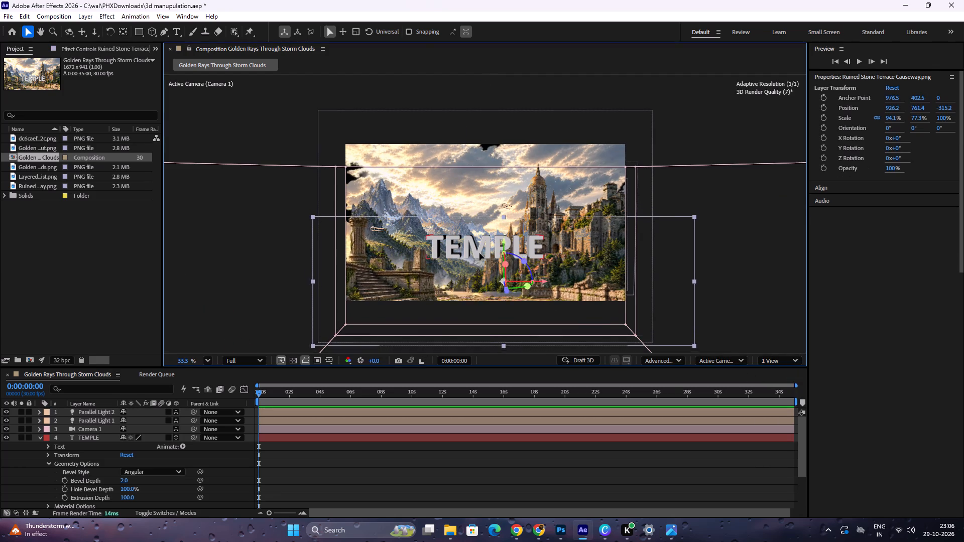
pyautogui.hotkey('ctrl', 'z')
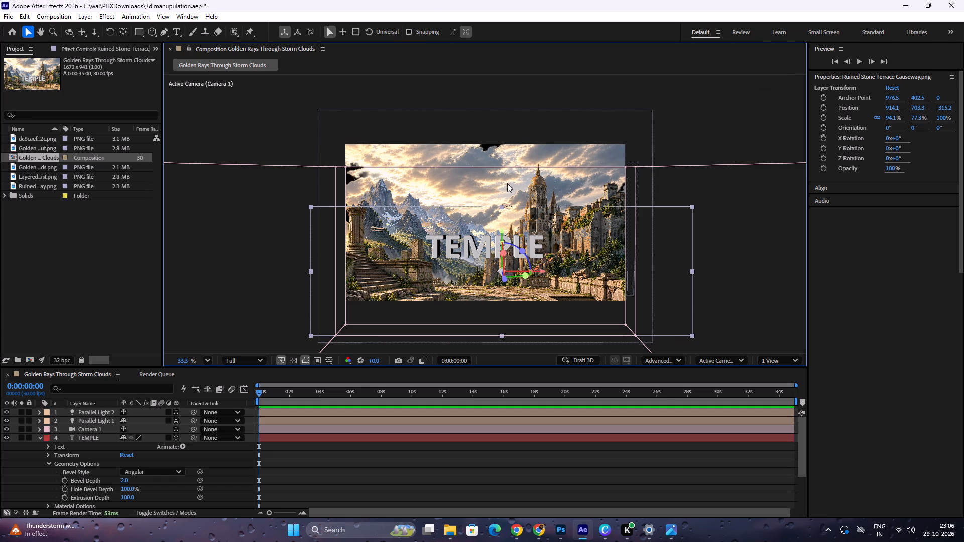
pyautogui.click(87, 439)
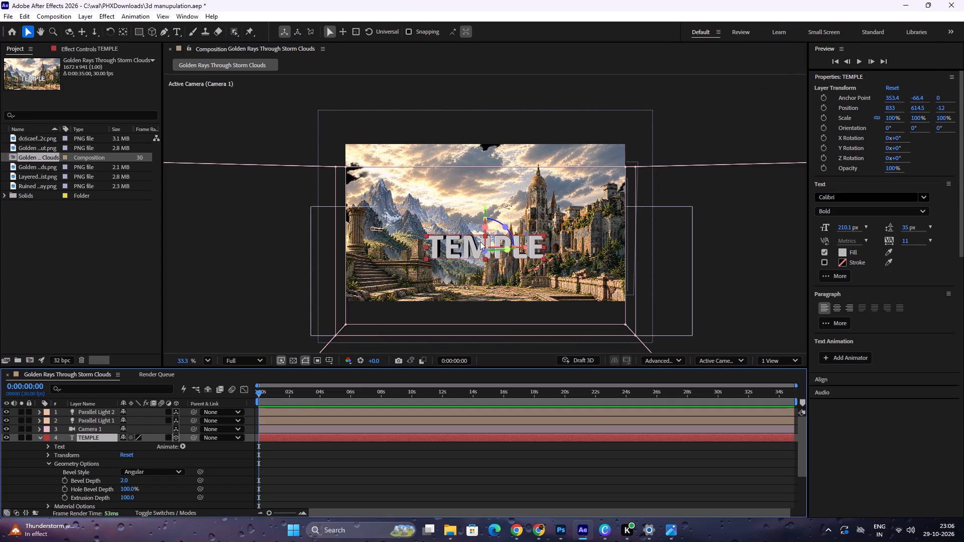
pyautogui.moveTo(480, 241); pyautogui.dragTo(480, 269)
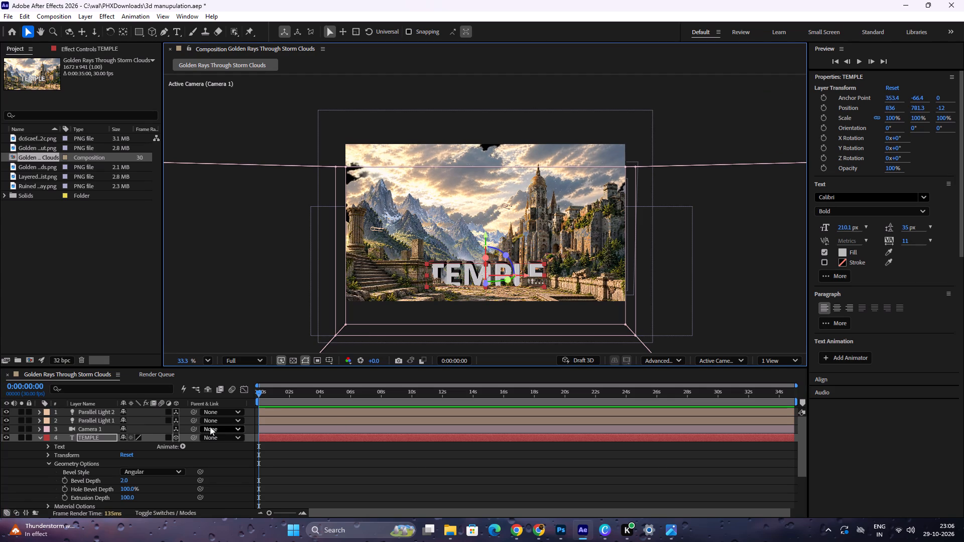
# Collapse the TEMPLE layer's properties and move the layer to the top of the layer stack.
pyautogui.click(40, 438)
pyautogui.moveTo(100, 437); pyautogui.dragTo(107, 412)
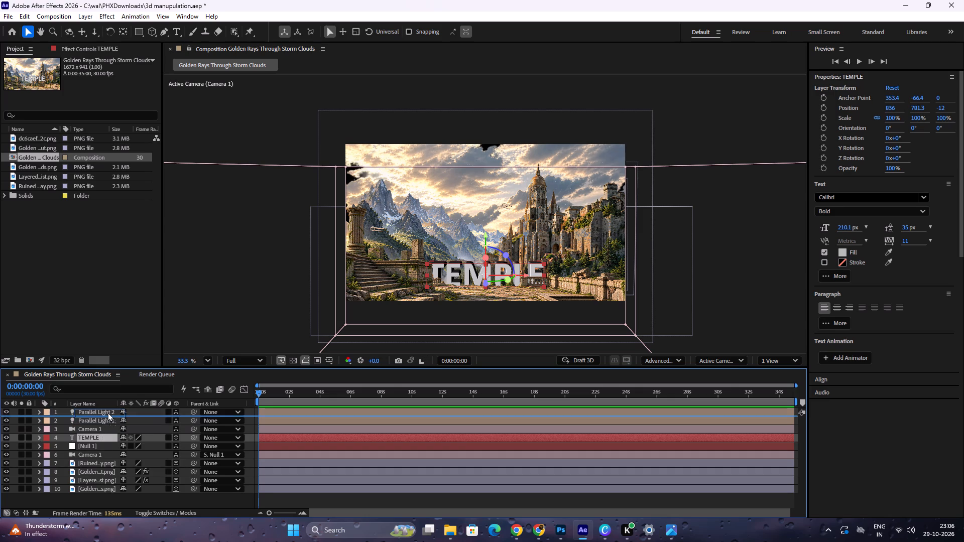
pyautogui.moveTo(107, 412); pyautogui.dragTo(107, 412)
pyautogui.moveTo(106, 419); pyautogui.dragTo(109, 411)
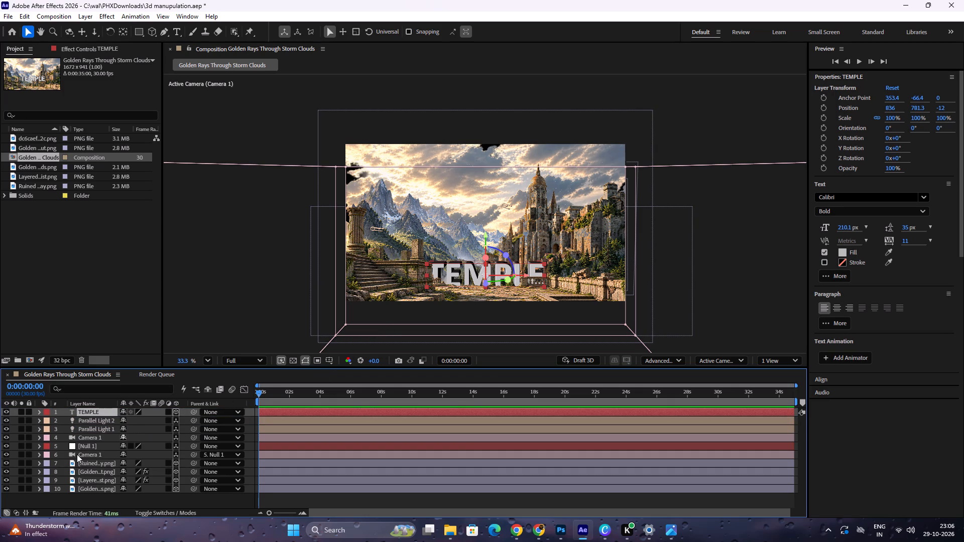
# Identify the ruined stone terrace layer by toggling its visibility, and place it directly below TEMPLE in the layer stack.
pyautogui.click(81, 462)
pyautogui.click(4, 462)
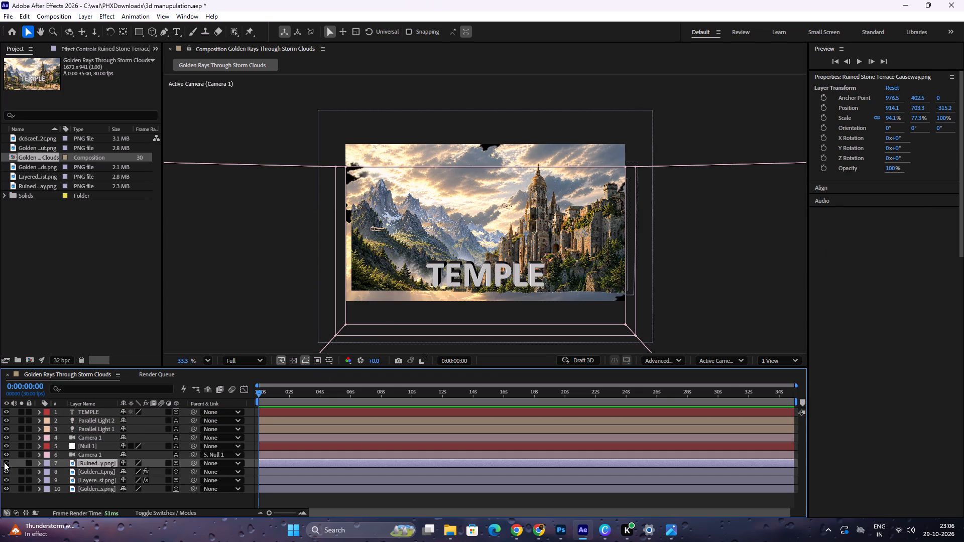
pyautogui.click(4, 462)
pyautogui.moveTo(78, 464); pyautogui.dragTo(86, 416)
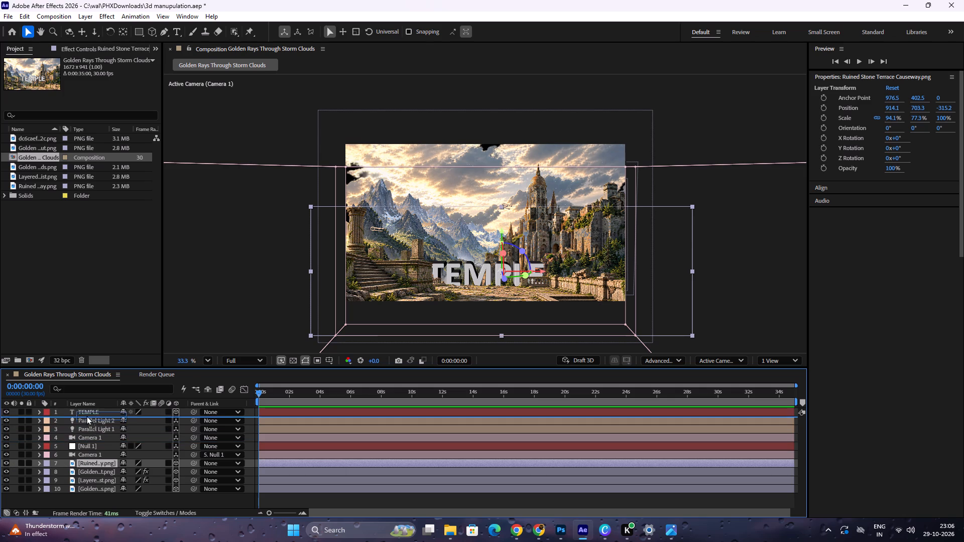
pyautogui.moveTo(86, 416); pyautogui.dragTo(86, 414)
pyautogui.moveTo(93, 419); pyautogui.dragTo(93, 411)
pyautogui.moveTo(94, 420); pyautogui.dragTo(96, 414)
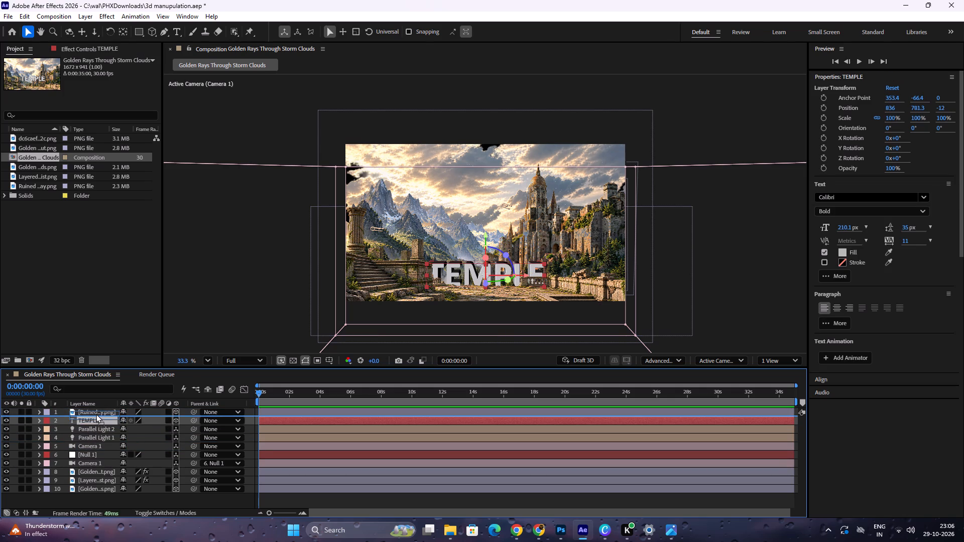
pyautogui.moveTo(96, 414); pyautogui.dragTo(96, 408)
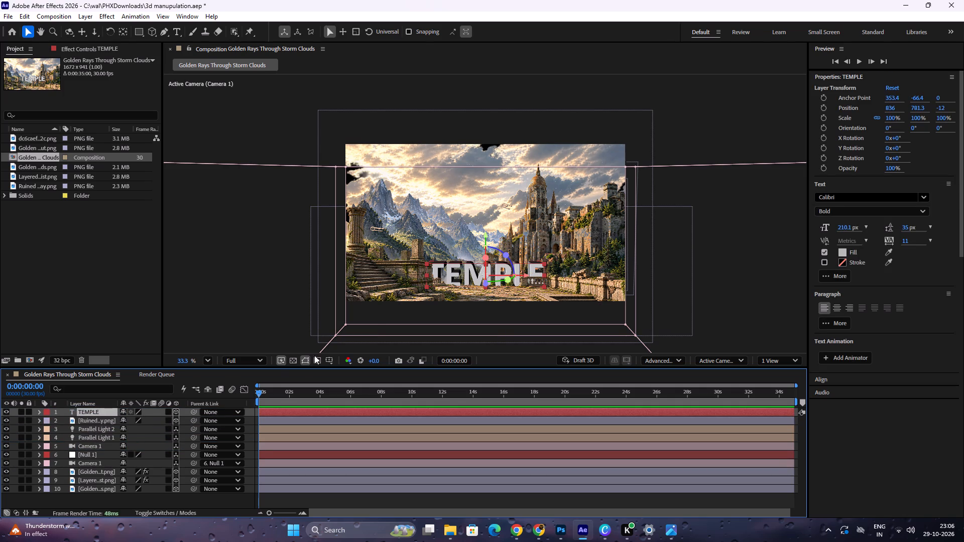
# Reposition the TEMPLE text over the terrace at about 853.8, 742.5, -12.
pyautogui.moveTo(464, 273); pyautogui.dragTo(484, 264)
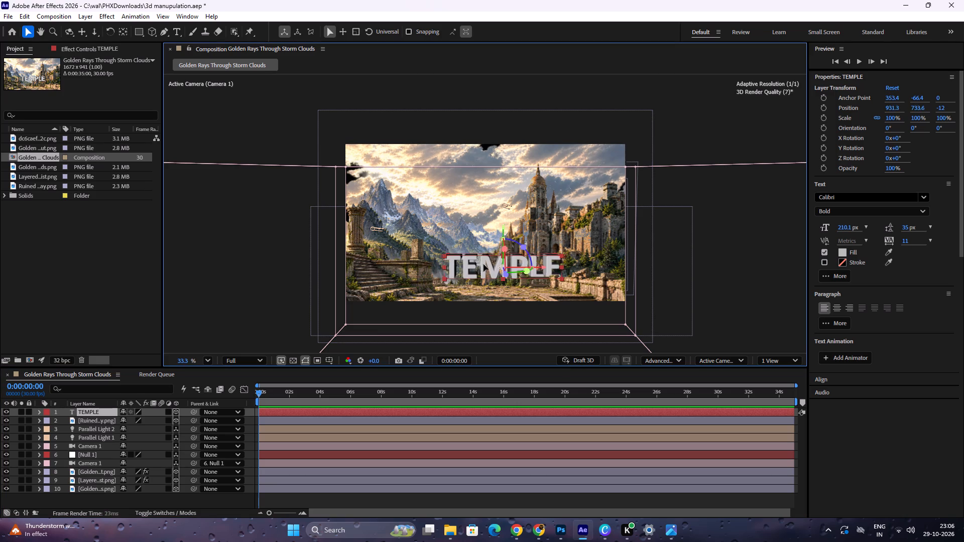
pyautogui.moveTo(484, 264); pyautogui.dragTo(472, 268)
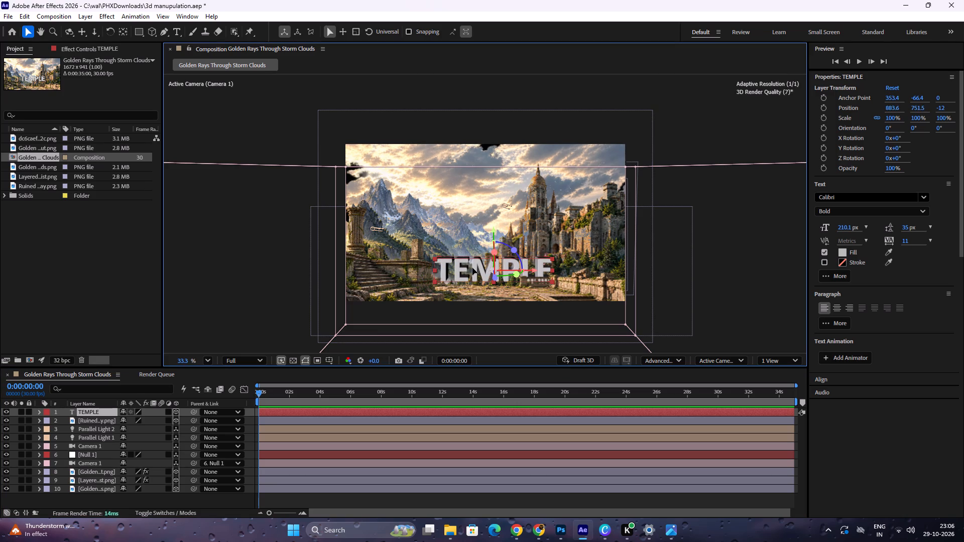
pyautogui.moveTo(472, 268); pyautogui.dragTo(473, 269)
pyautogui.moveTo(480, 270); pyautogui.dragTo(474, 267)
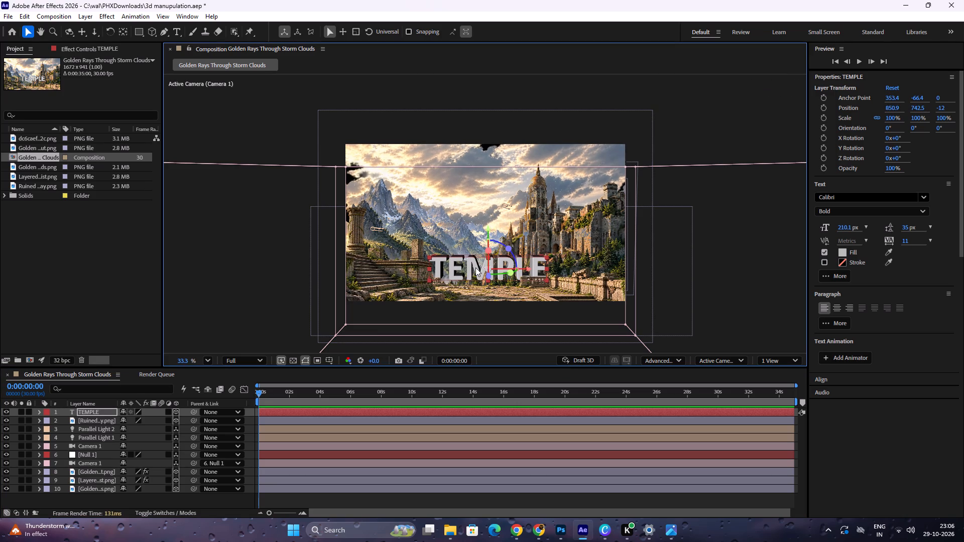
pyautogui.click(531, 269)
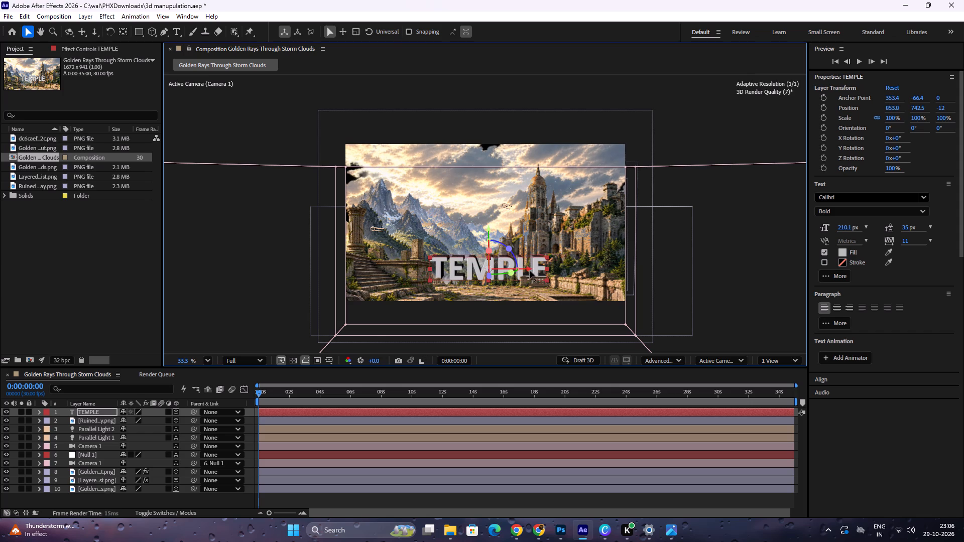
# Check how the TEMPLE text sits in the scene by toggling its 3D state and visibility off and on.
pyautogui.click(174, 410)
pyautogui.click(174, 411)
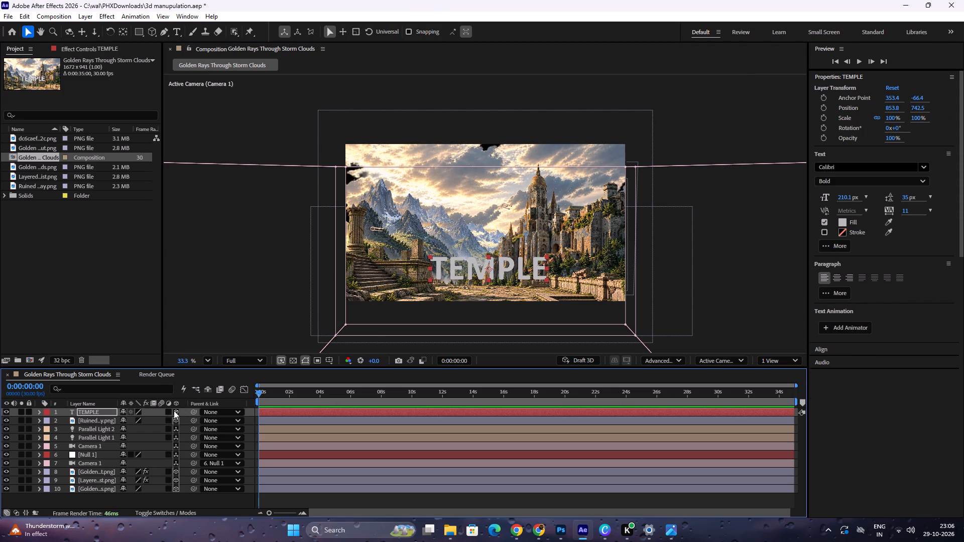
pyautogui.click(243, 266)
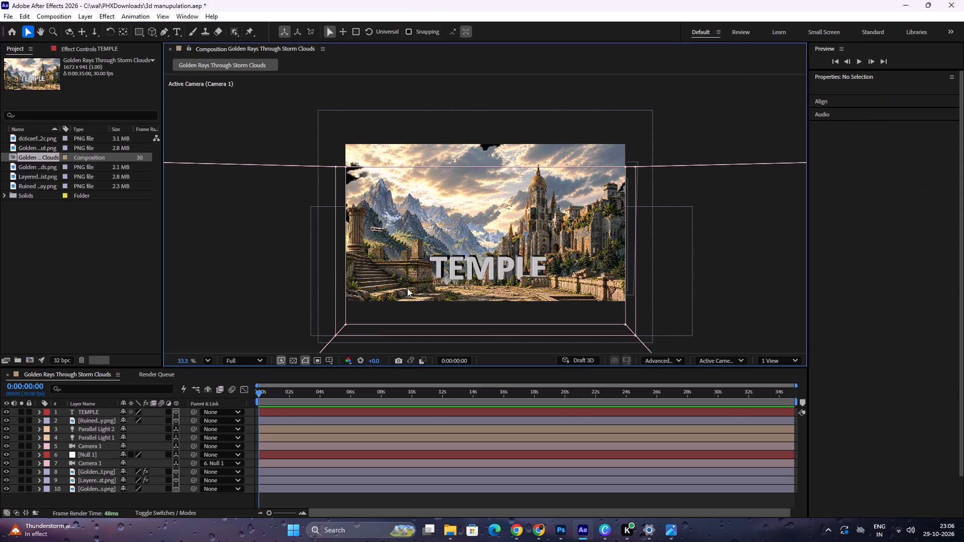
pyautogui.click(451, 264)
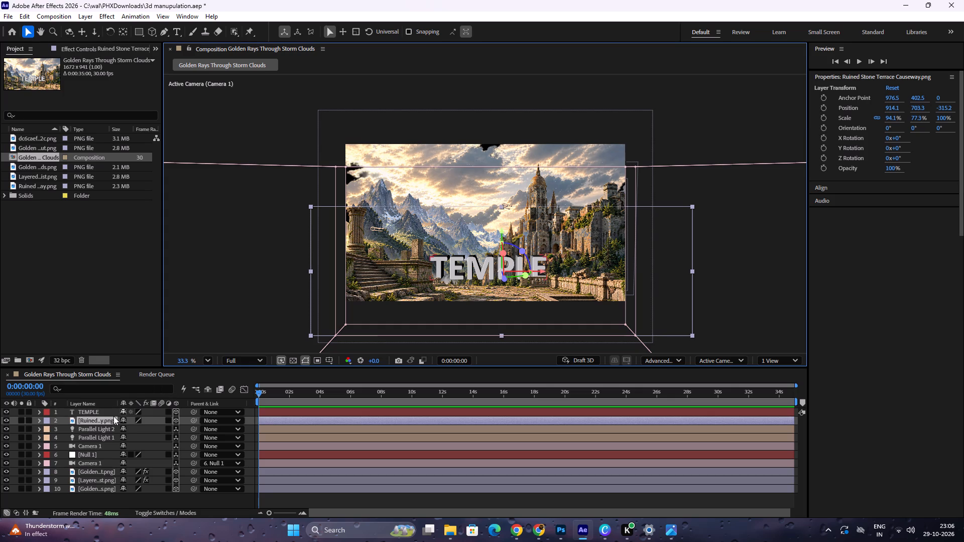
pyautogui.click(110, 412)
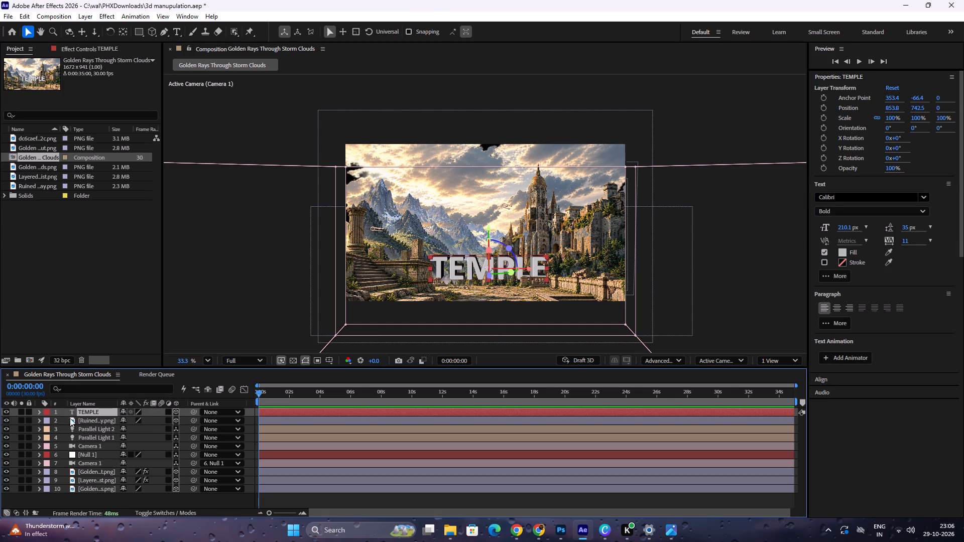
pyautogui.click(7, 414)
pyautogui.click(7, 414)
# Adjust the TEMPLE text's placement behind the terrace stonework to about 835.8, 763.5, -12.
pyautogui.moveTo(452, 261); pyautogui.dragTo(447, 266)
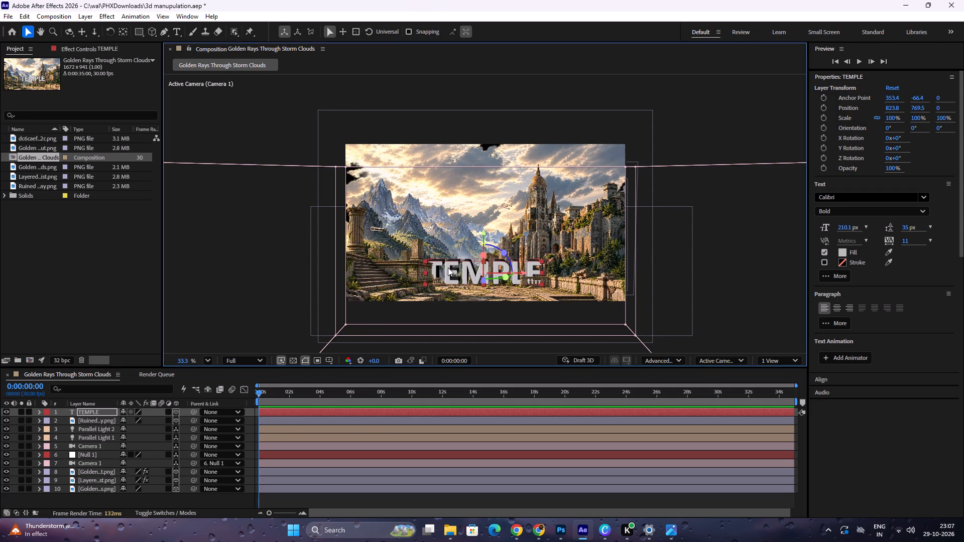
pyautogui.click(111, 420)
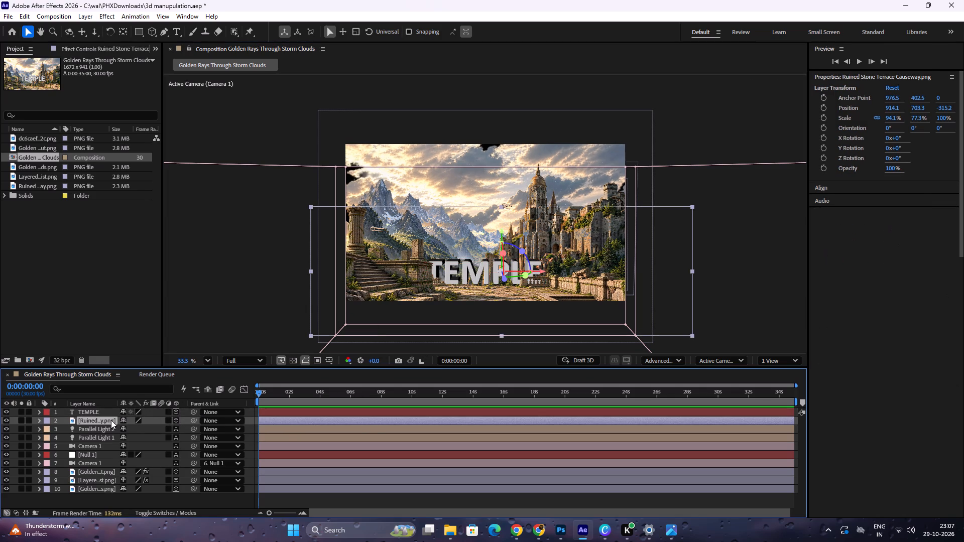
pyautogui.click(114, 414)
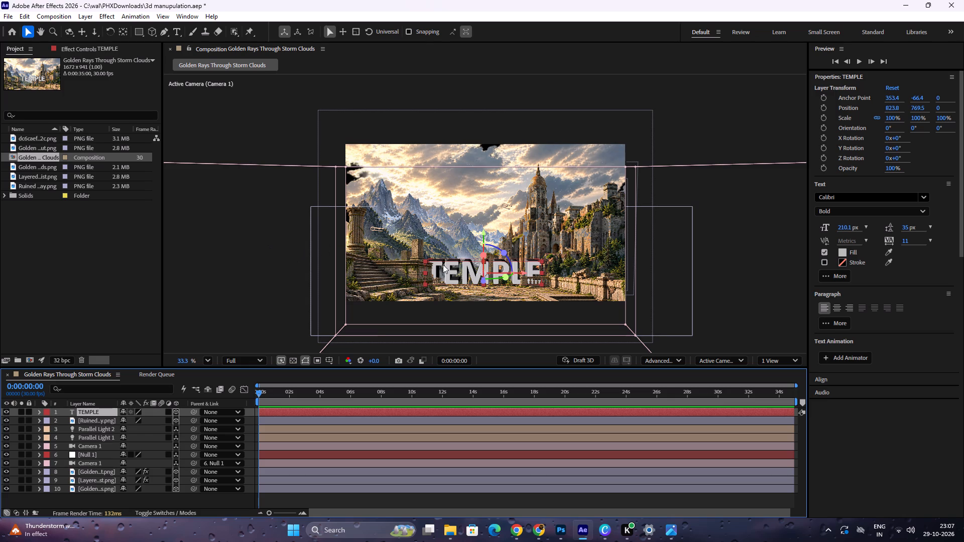
pyautogui.click(459, 265)
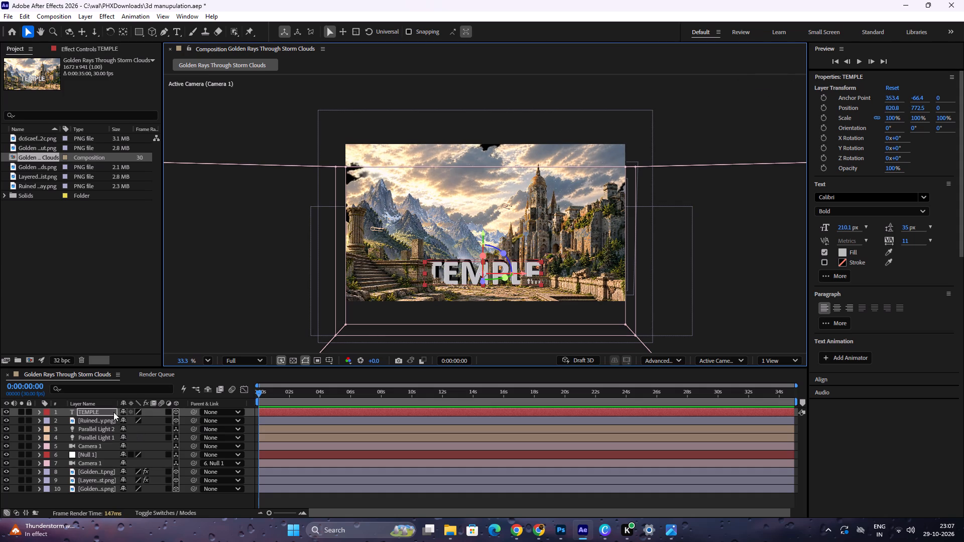
pyautogui.click(242, 283)
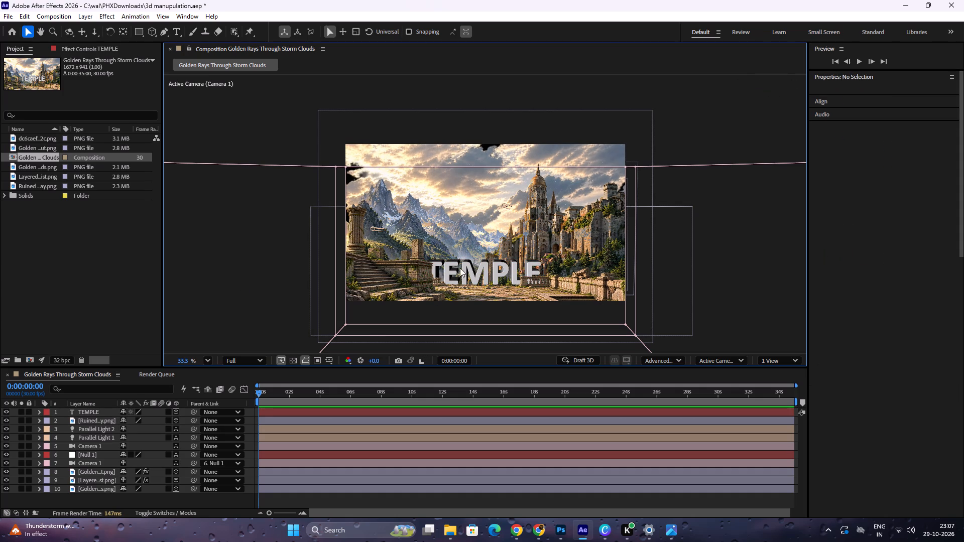
pyautogui.click(465, 272)
pyautogui.click(106, 410)
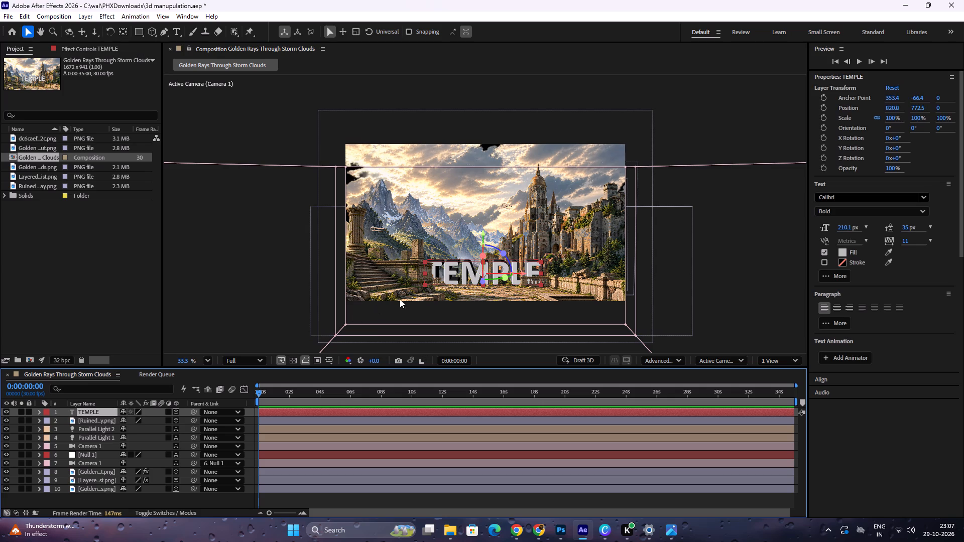
pyautogui.moveTo(467, 273); pyautogui.dragTo(492, 272)
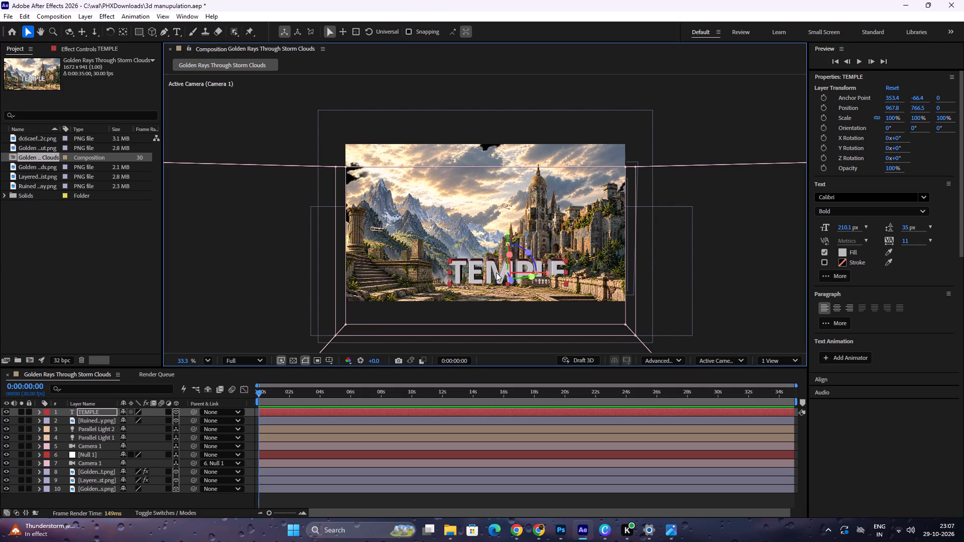
pyautogui.moveTo(496, 273); pyautogui.dragTo(474, 272)
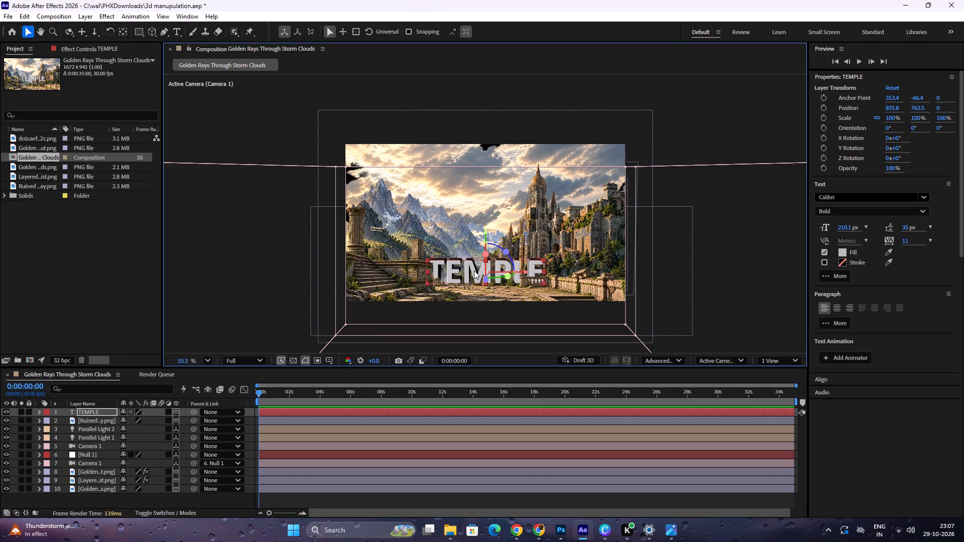
# Preview and scrub the first five seconds of the composition to examine the TEMPLE title and camera movement.
pyautogui.press('space')
pyautogui.press('space')
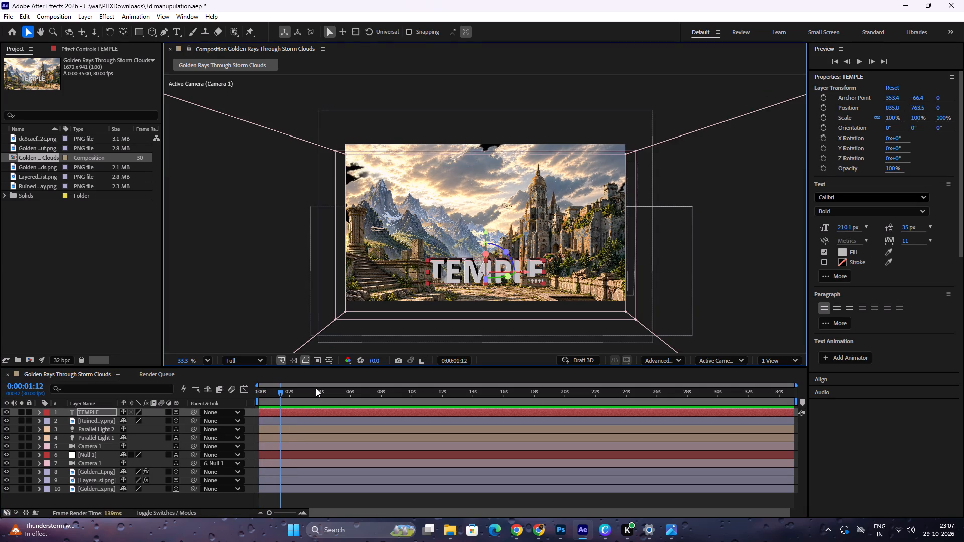
pyautogui.press('space')
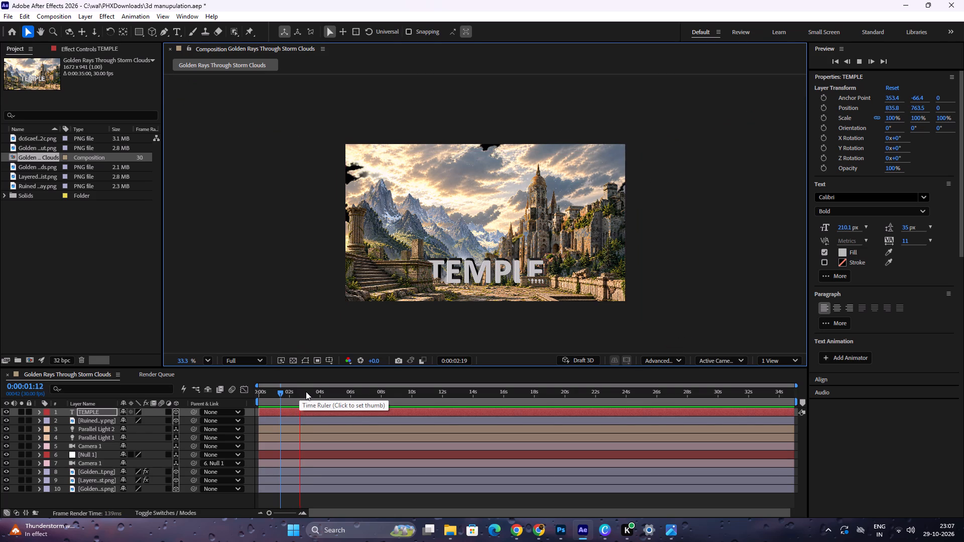
pyautogui.press('space')
pyautogui.moveTo(317, 390); pyautogui.dragTo(261, 406)
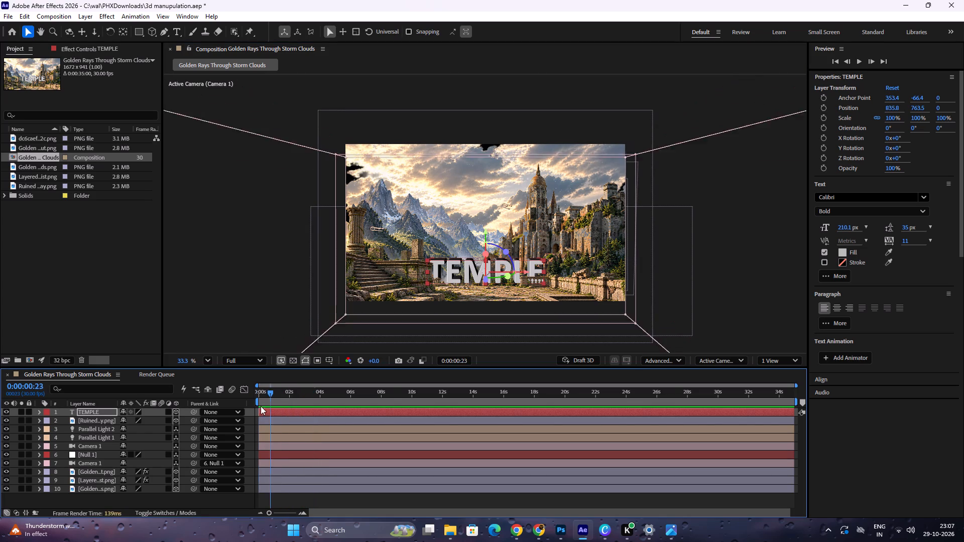
pyautogui.moveTo(261, 406); pyautogui.dragTo(303, 408)
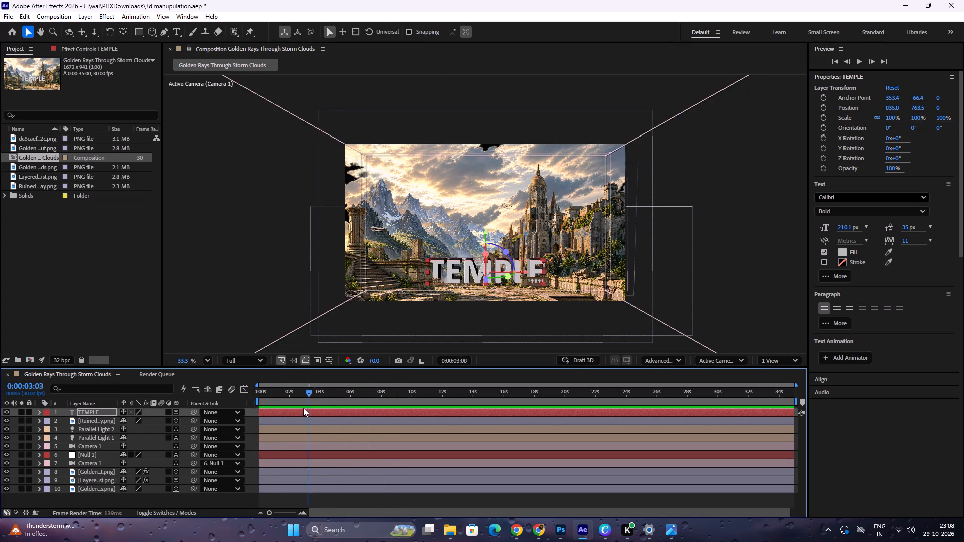
pyautogui.moveTo(303, 408); pyautogui.dragTo(243, 426)
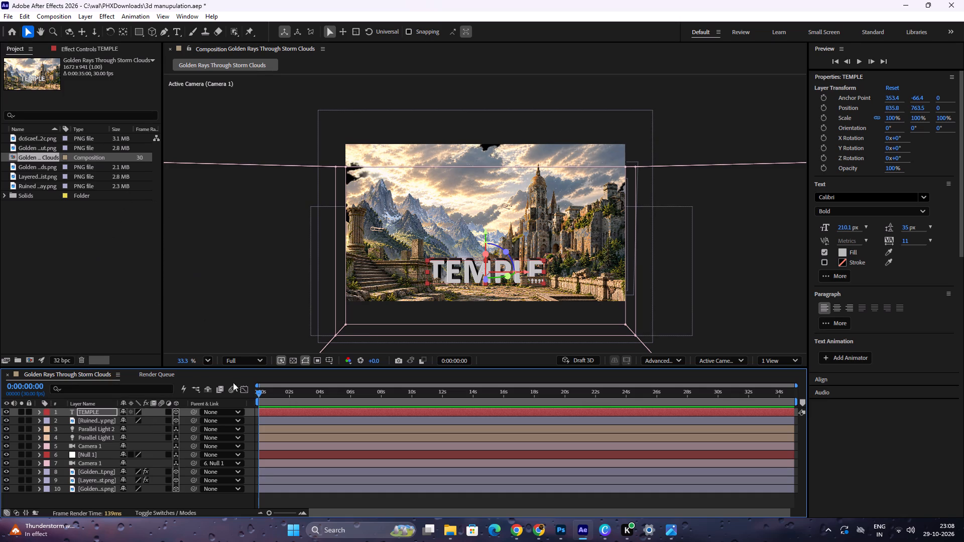
pyautogui.moveTo(259, 392); pyautogui.dragTo(330, 391)
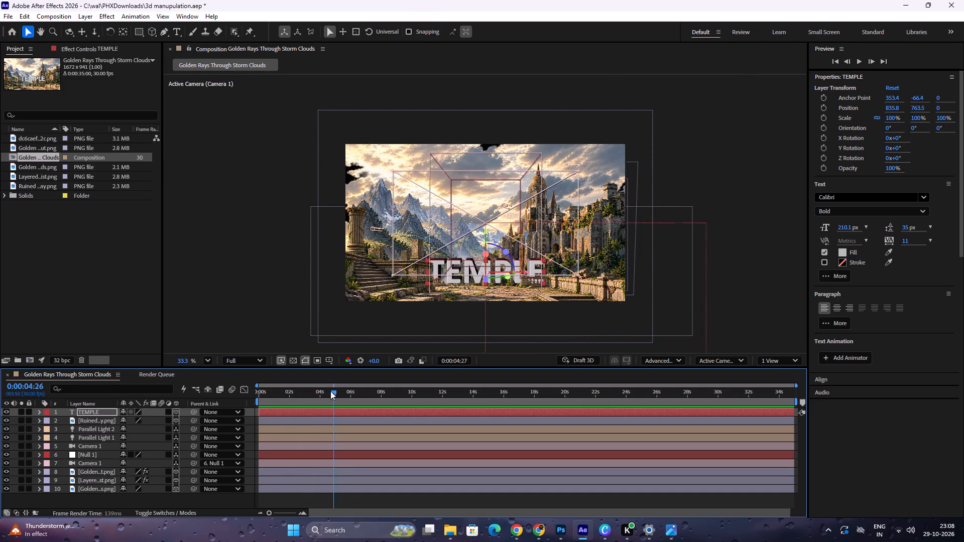
pyautogui.moveTo(330, 391); pyautogui.dragTo(254, 406)
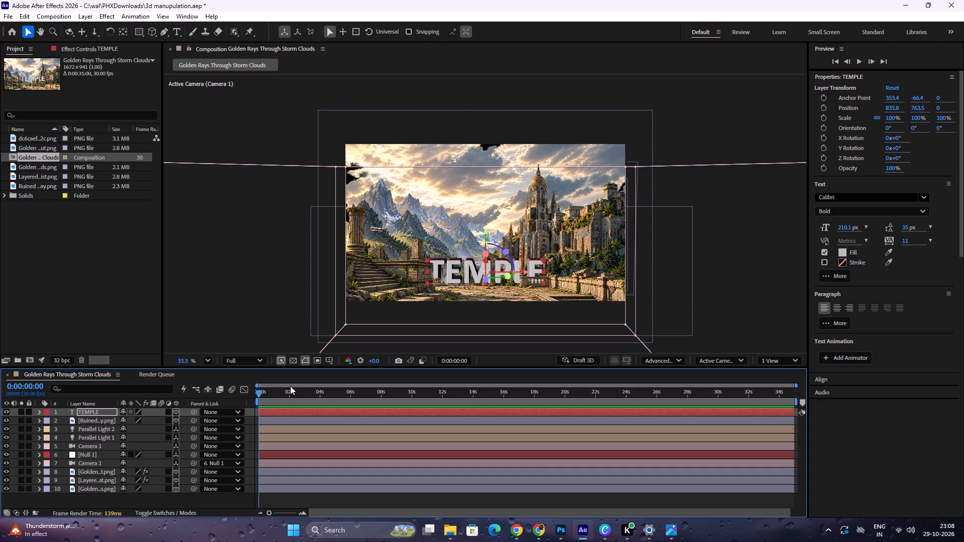
pyautogui.moveTo(261, 392); pyautogui.dragTo(254, 411)
pyautogui.moveTo(270, 511); pyautogui.dragTo(293, 514)
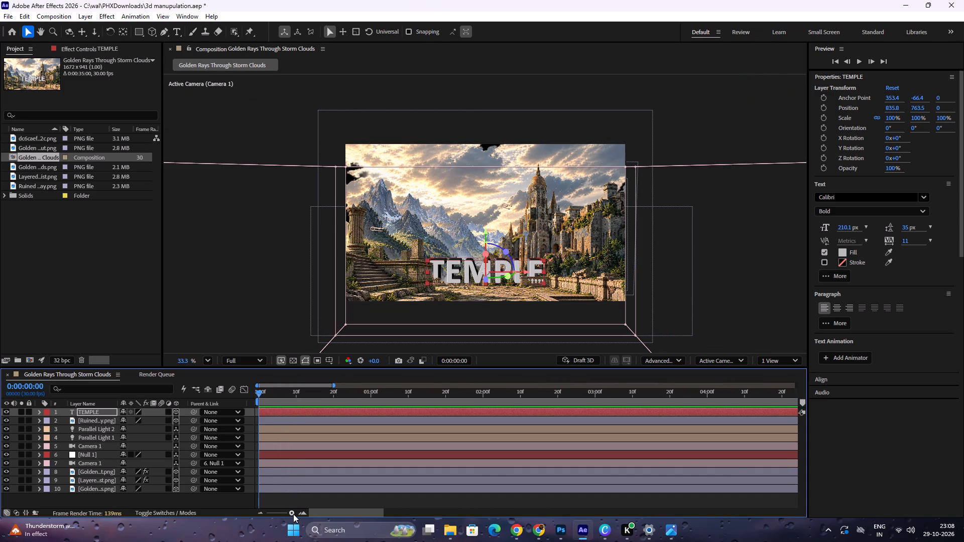
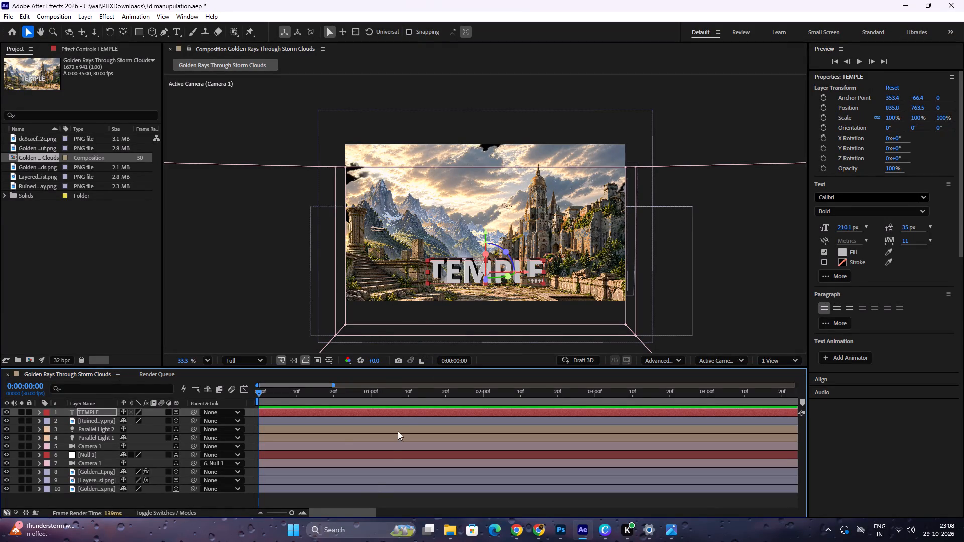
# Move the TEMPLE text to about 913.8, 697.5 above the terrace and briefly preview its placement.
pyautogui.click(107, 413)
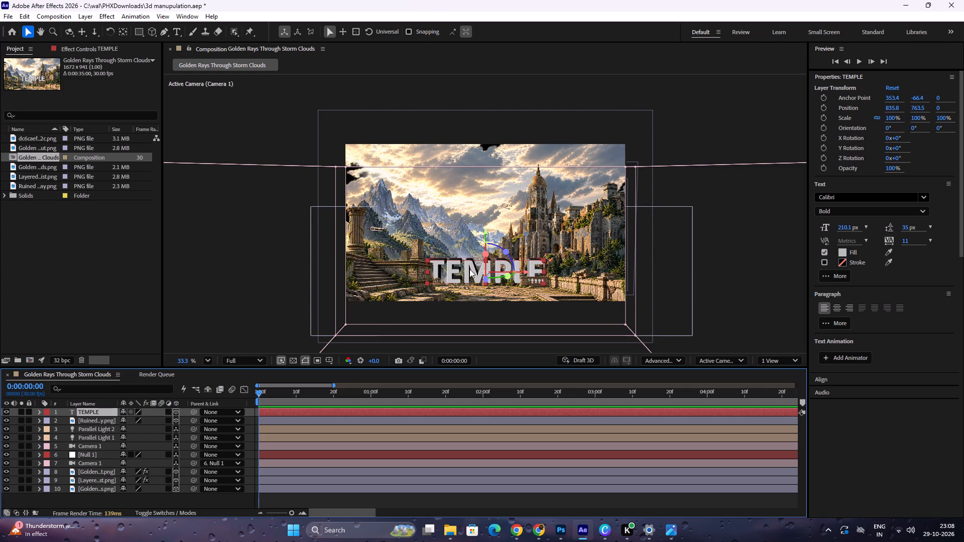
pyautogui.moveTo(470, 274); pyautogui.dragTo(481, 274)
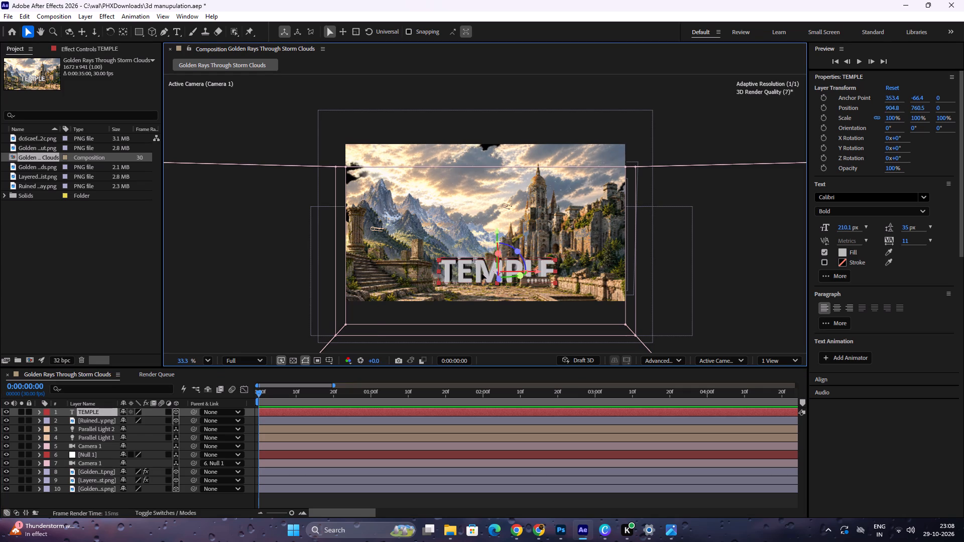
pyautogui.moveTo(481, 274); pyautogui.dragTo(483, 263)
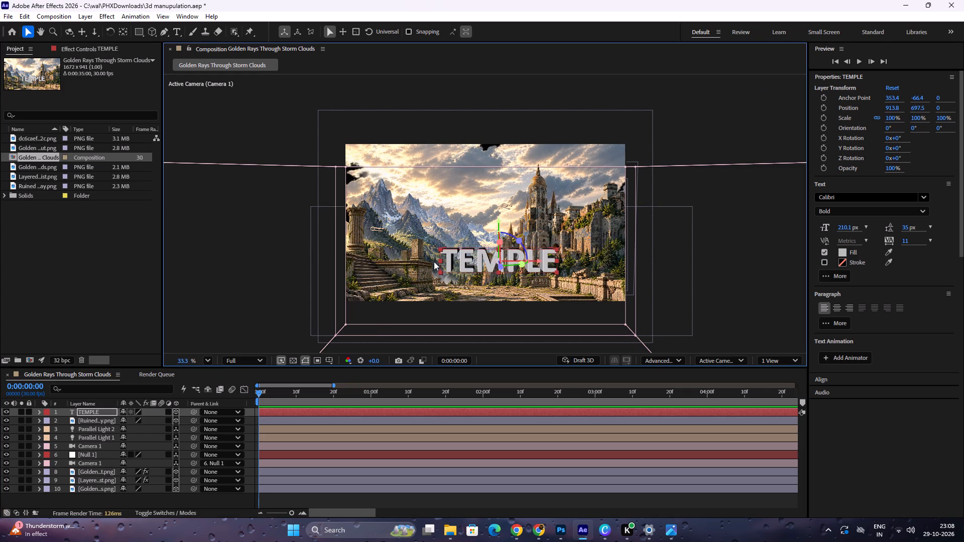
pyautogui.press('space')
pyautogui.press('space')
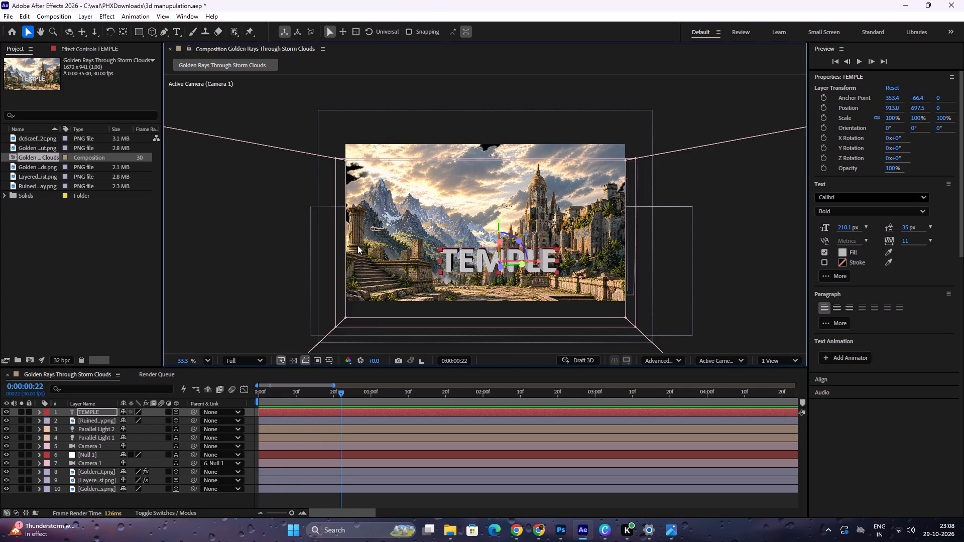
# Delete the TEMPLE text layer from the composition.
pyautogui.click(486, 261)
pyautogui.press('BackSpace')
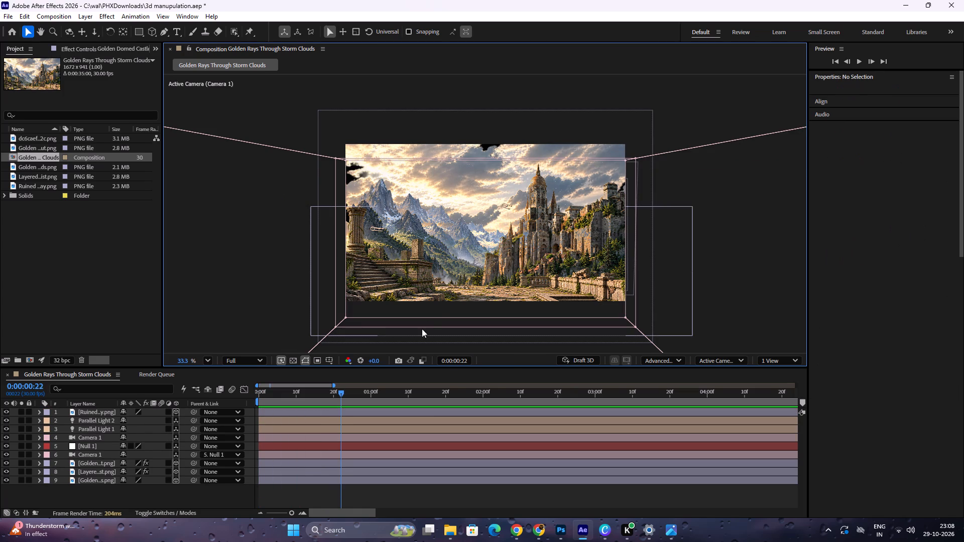
# Reopen the recent project 3d manupulation, discarding the unsaved changes.
pyautogui.click(8, 30)
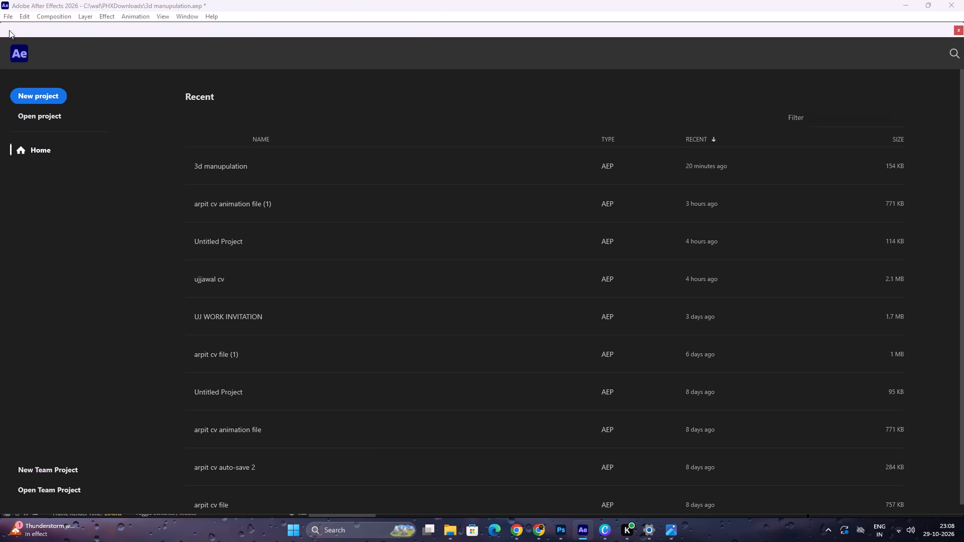
pyautogui.click(229, 168)
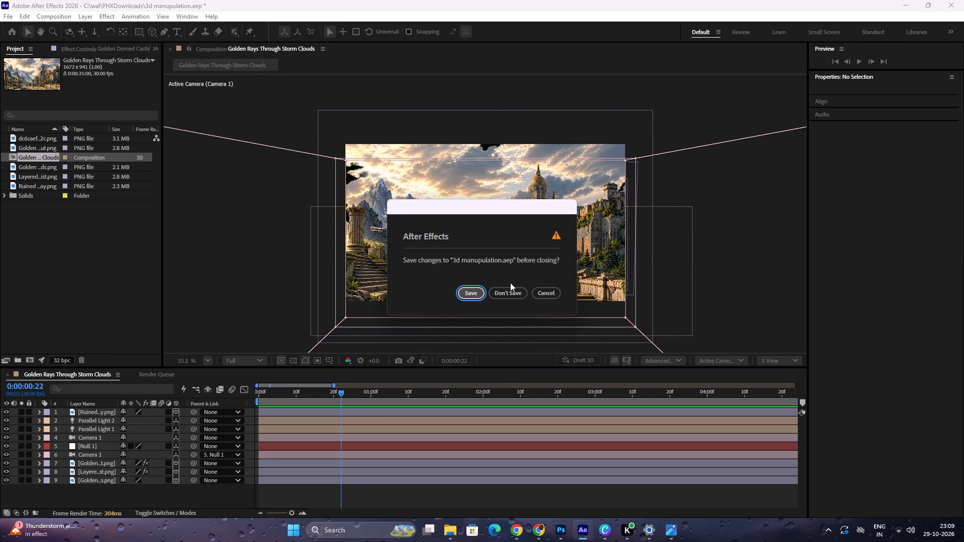
pyautogui.click(514, 293)
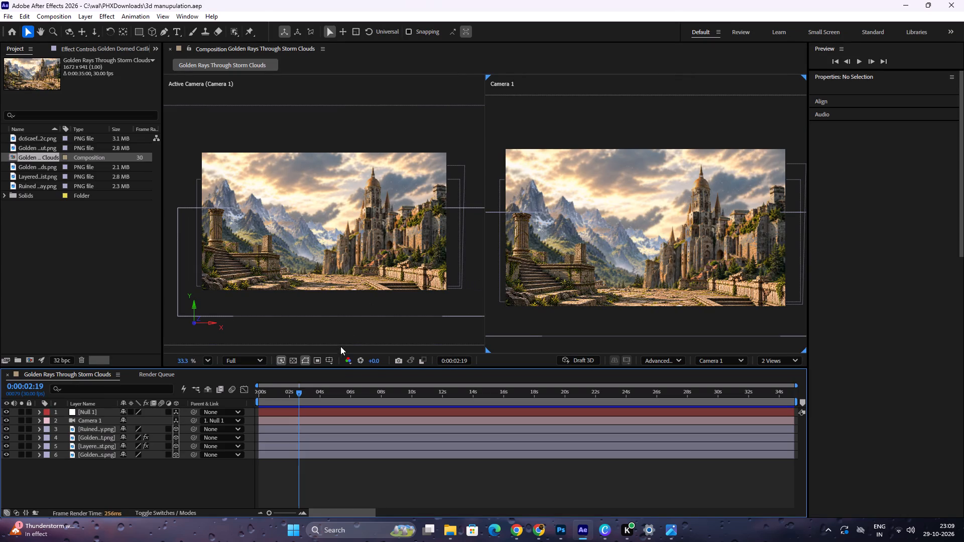
# Switch the composition viewer to a single view through the active camera.
pyautogui.click(768, 360)
pyautogui.click(773, 372)
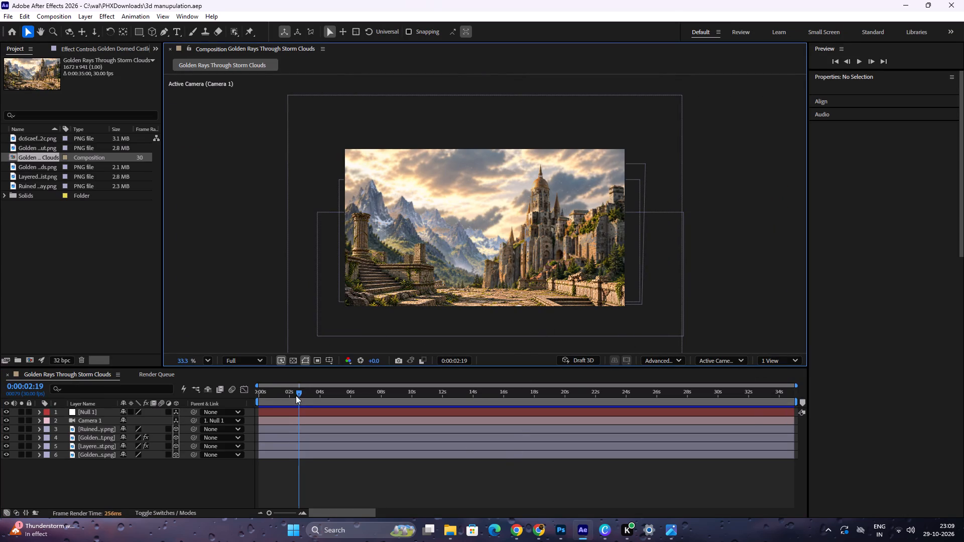
# Preview the composition from the first frame to examine the camera movement, and return to 0:00:00:00.
pyautogui.moveTo(301, 394); pyautogui.dragTo(243, 399)
pyautogui.press('space')
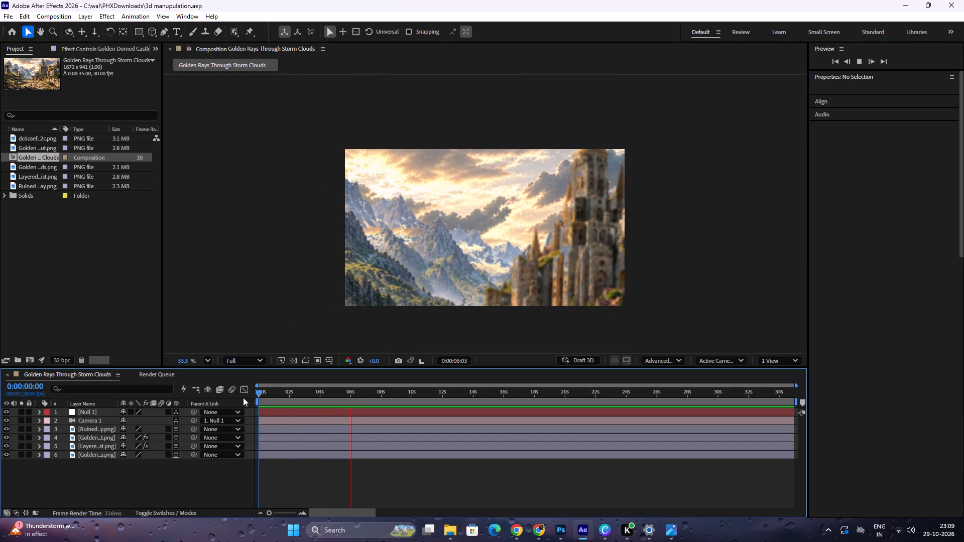
pyautogui.press('space')
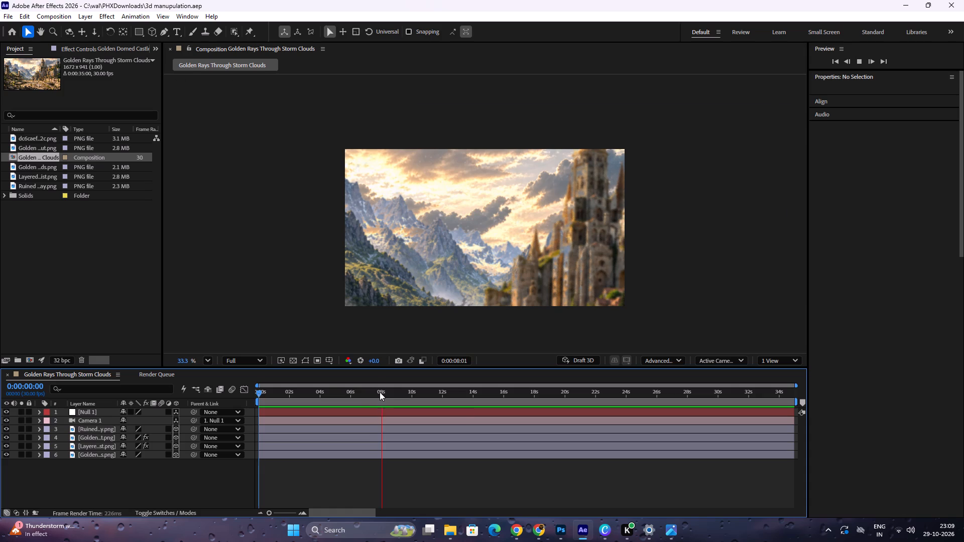
pyautogui.moveTo(375, 393); pyautogui.dragTo(250, 411)
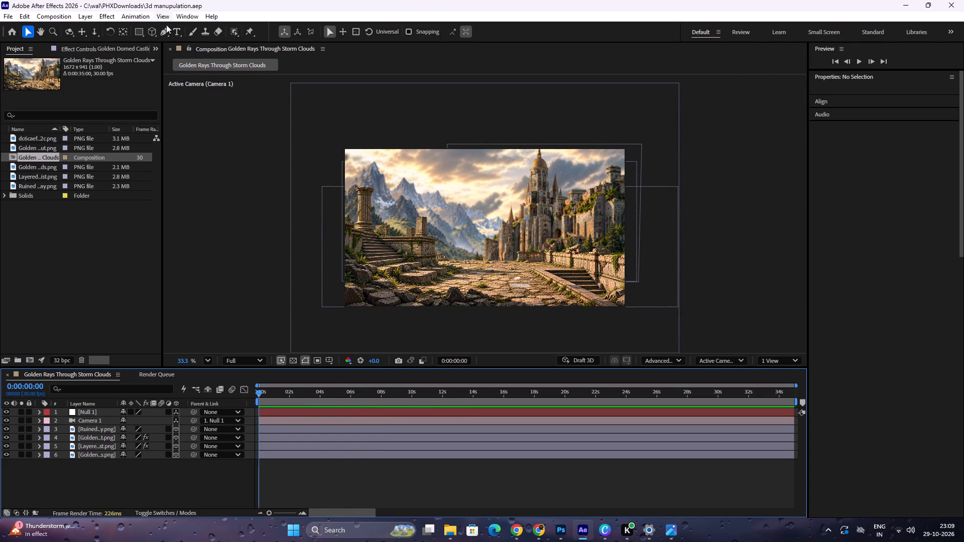
# Add a text layer reading TEMPLE over the valley beside the castle.
pyautogui.click(177, 35)
pyautogui.click(447, 250)
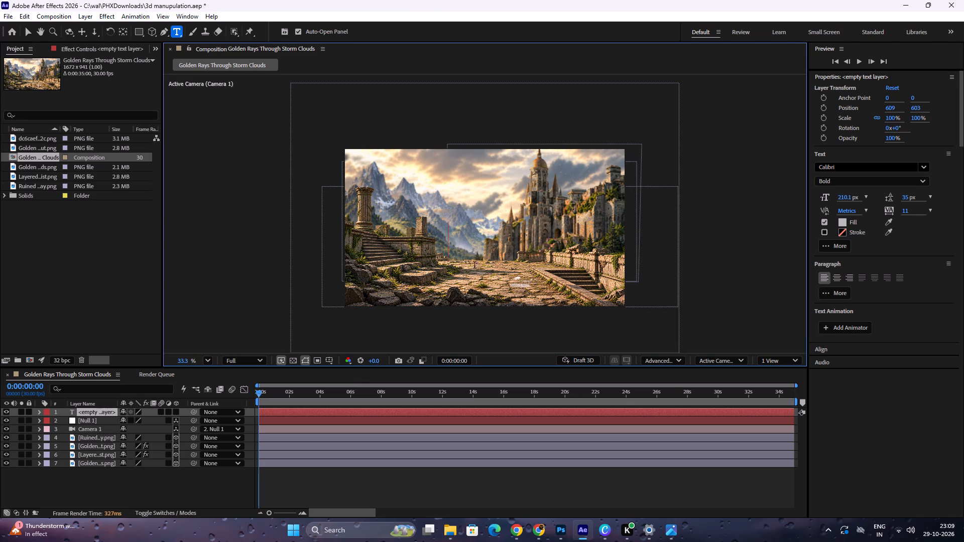
pyautogui.press('t')
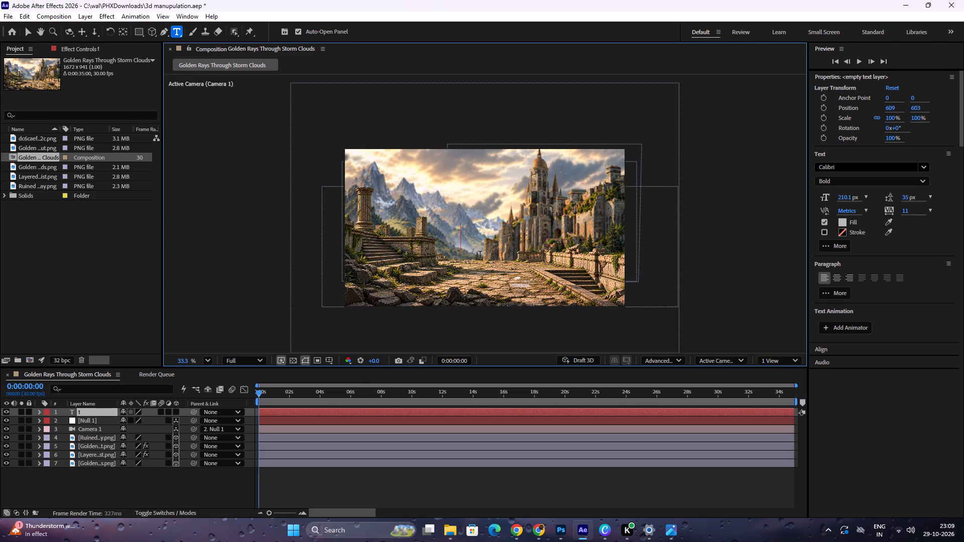
pyautogui.press('BackSpace')
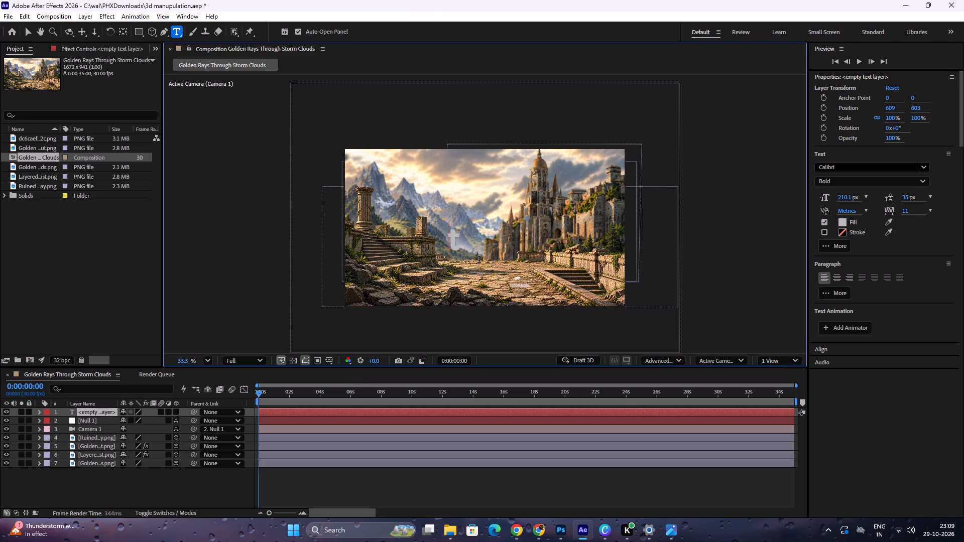
pyautogui.write('TE')
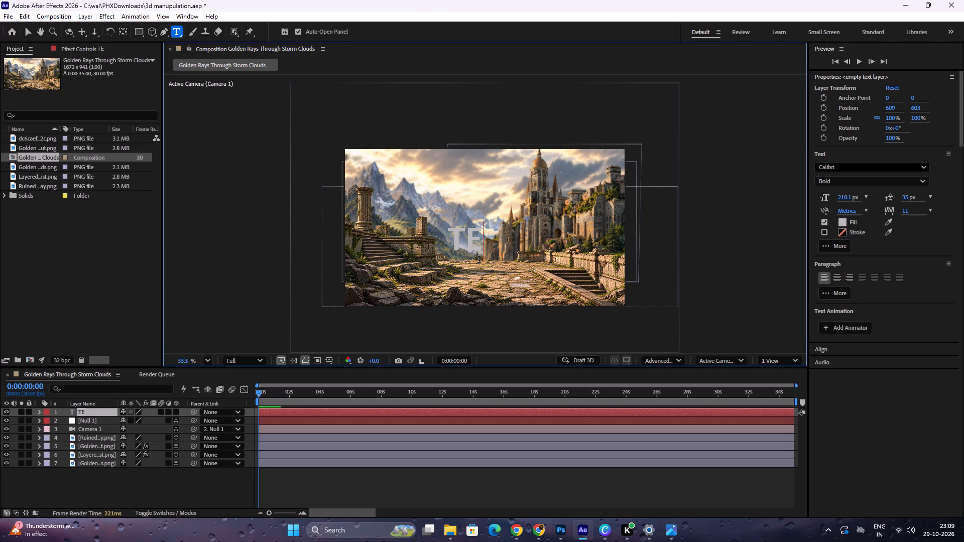
pyautogui.write('MPL')
pyautogui.write('E')
pyautogui.press('space')
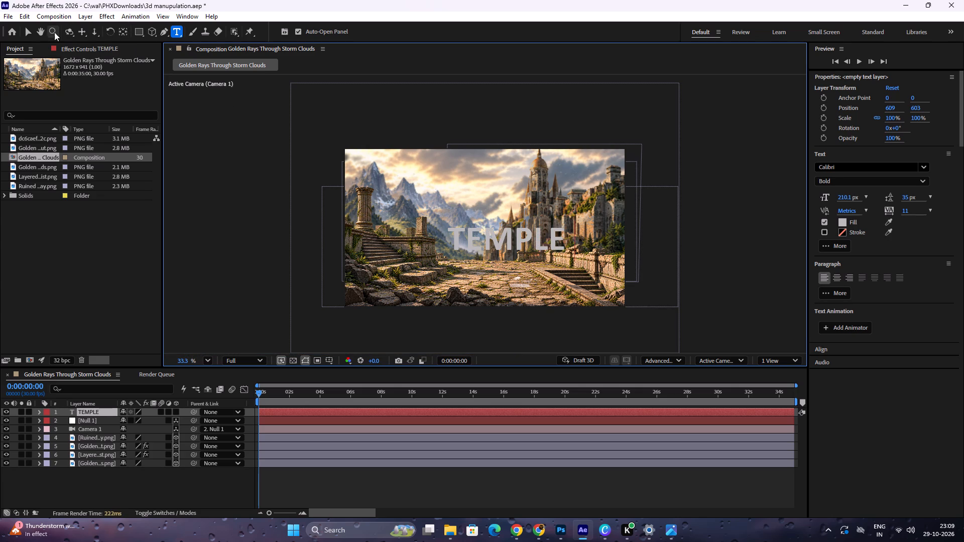
# Centre the TEMPLE text's anchor point on its content and centre the layer in the composition.
pyautogui.click(41, 31)
pyautogui.moveTo(527, 241); pyautogui.dragTo(538, 241)
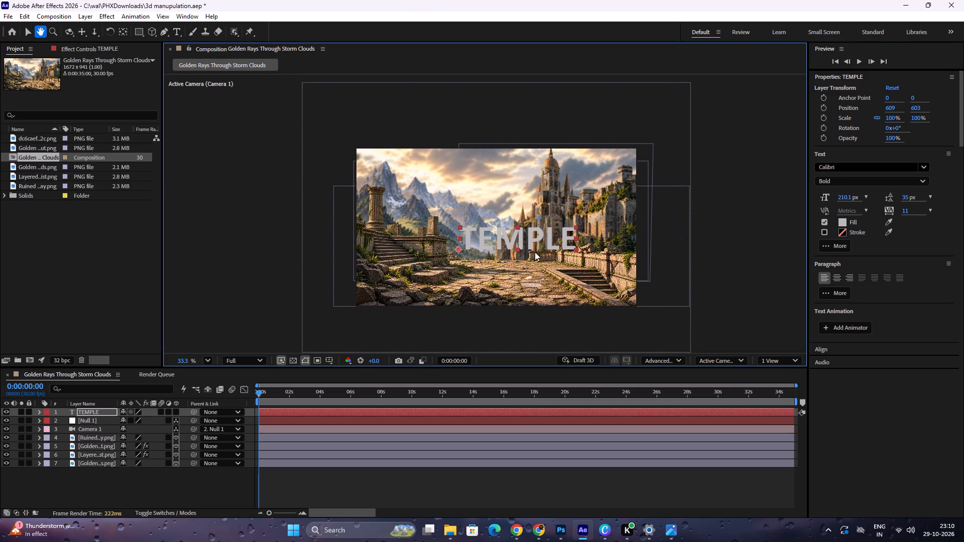
pyautogui.hotkey('ctrl', 'alt', 'Home')
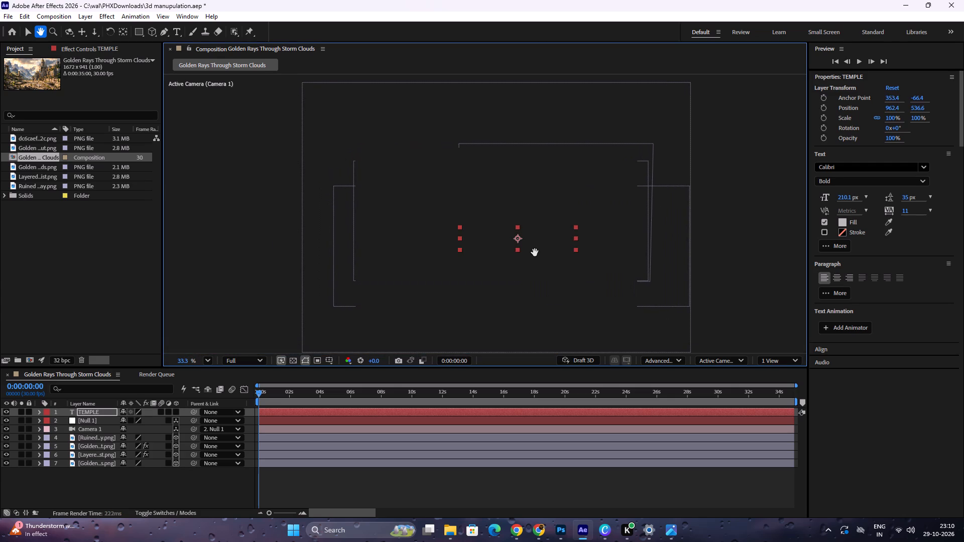
pyautogui.hotkey('ctrl', 'Home')
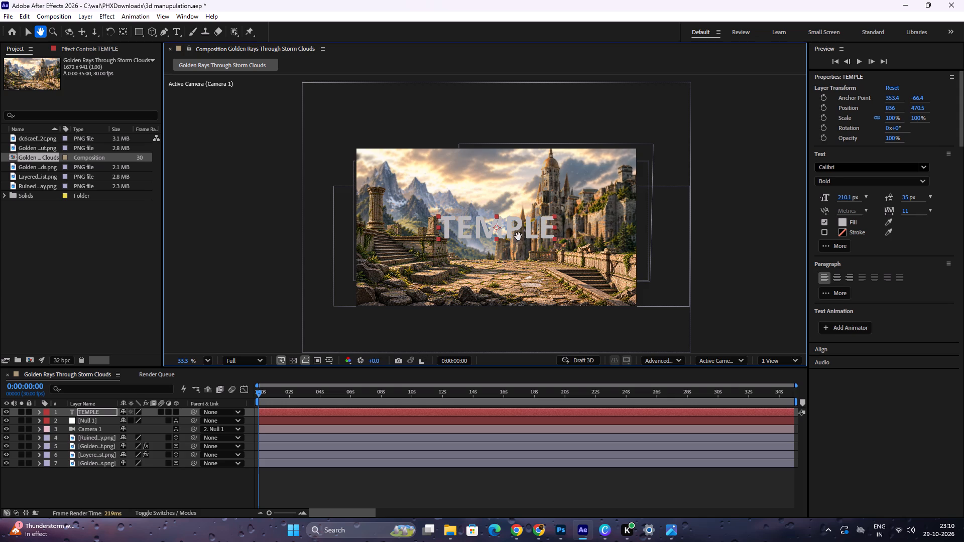
# Lower the TEMPLE text to about 848, 611.5, near the start of the stone path.
pyautogui.click(26, 35)
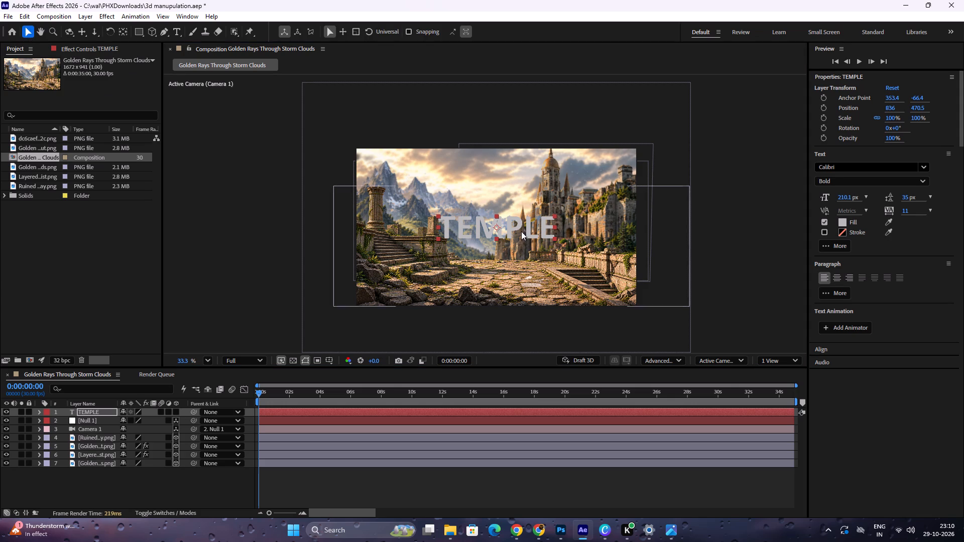
pyautogui.moveTo(522, 228); pyautogui.dragTo(516, 251)
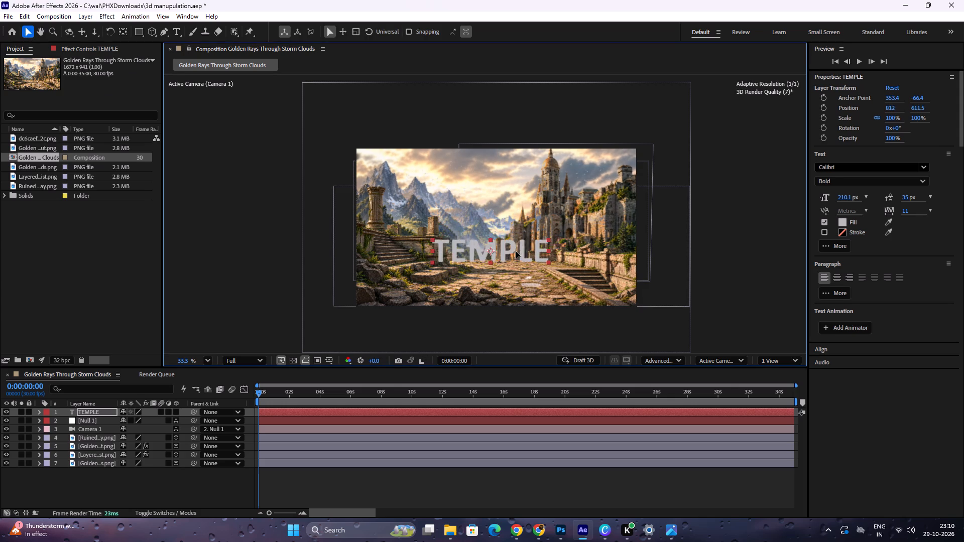
pyautogui.moveTo(516, 251); pyautogui.dragTo(524, 251)
pyautogui.click(257, 231)
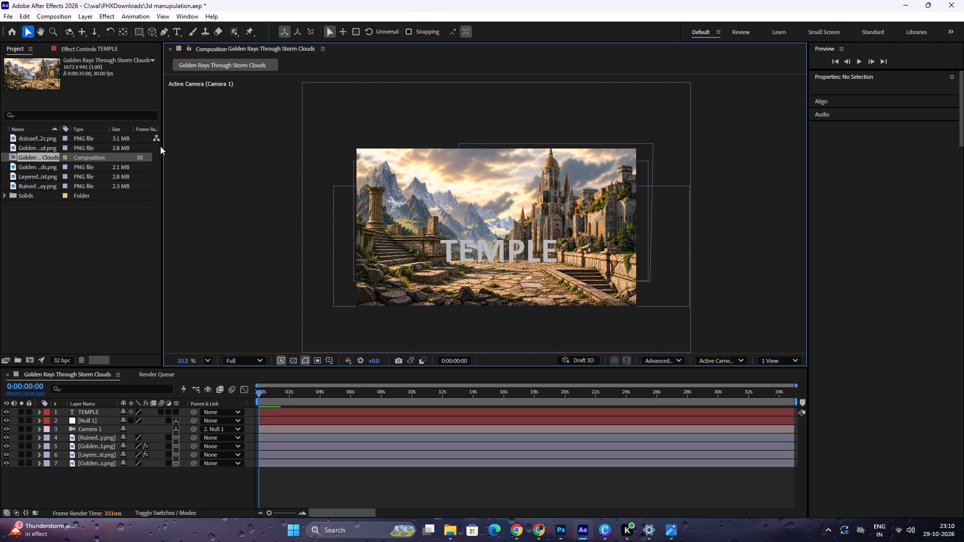
# Make the TEMPLE text a 3D layer and reposition it at about 851, 695.5 above the stone path.
pyautogui.click(109, 411)
pyautogui.click(176, 413)
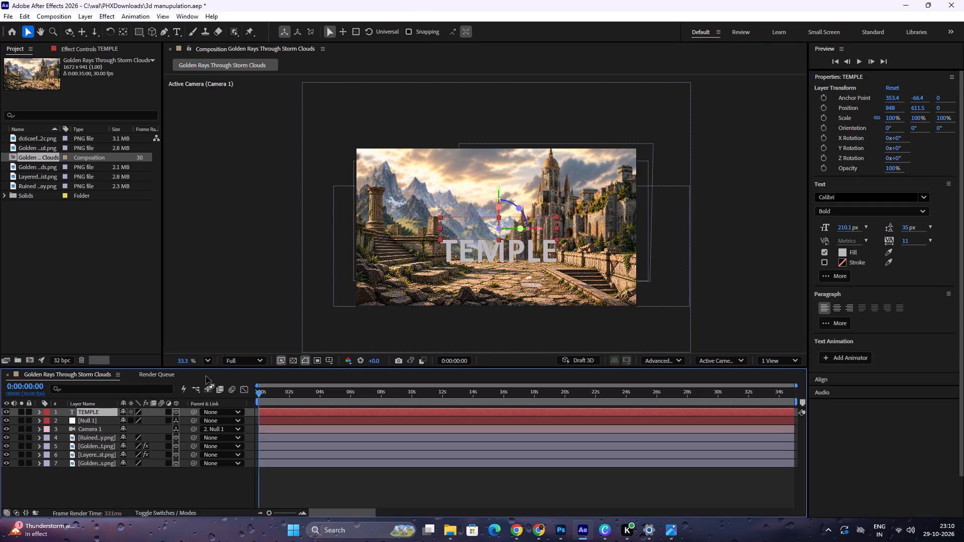
pyautogui.moveTo(487, 228); pyautogui.dragTo(487, 237)
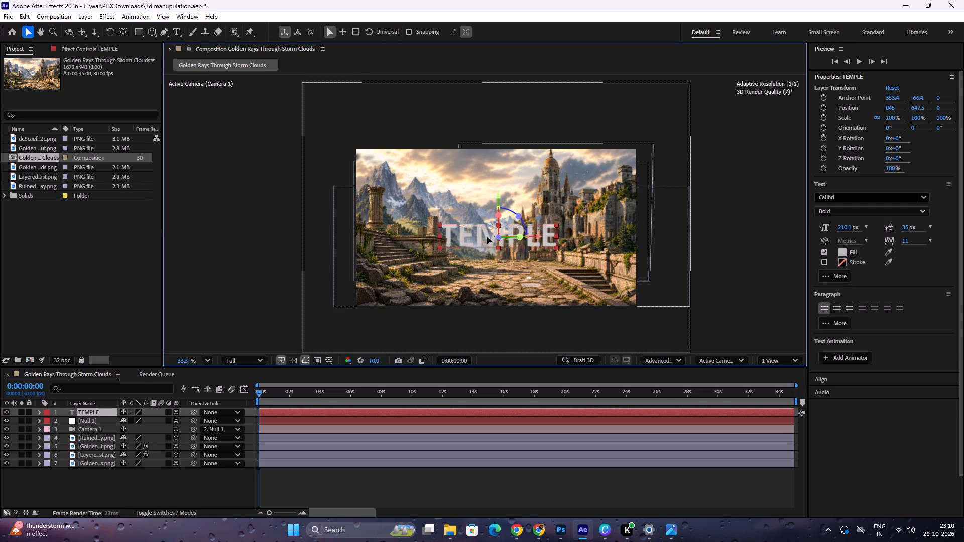
pyautogui.moveTo(487, 237); pyautogui.dragTo(488, 247)
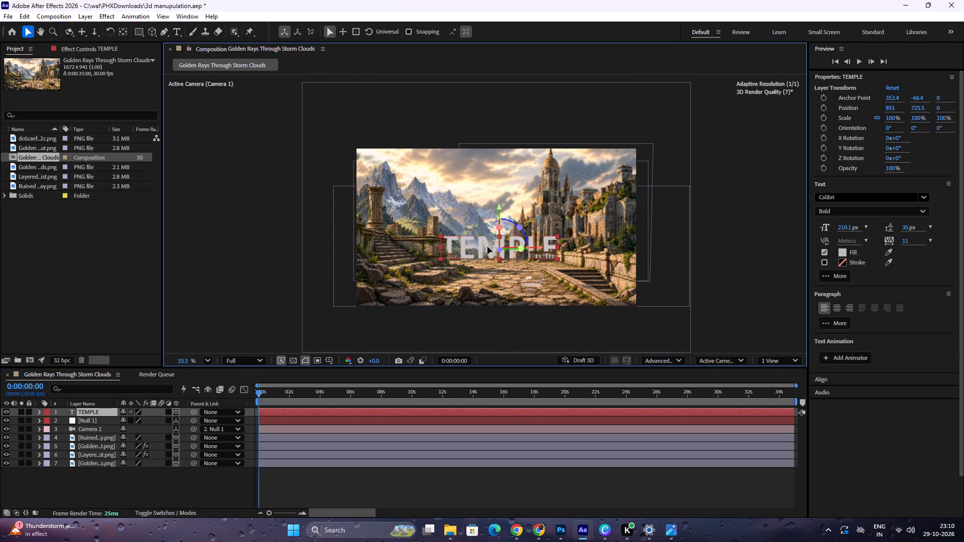
pyautogui.moveTo(488, 247); pyautogui.dragTo(488, 242)
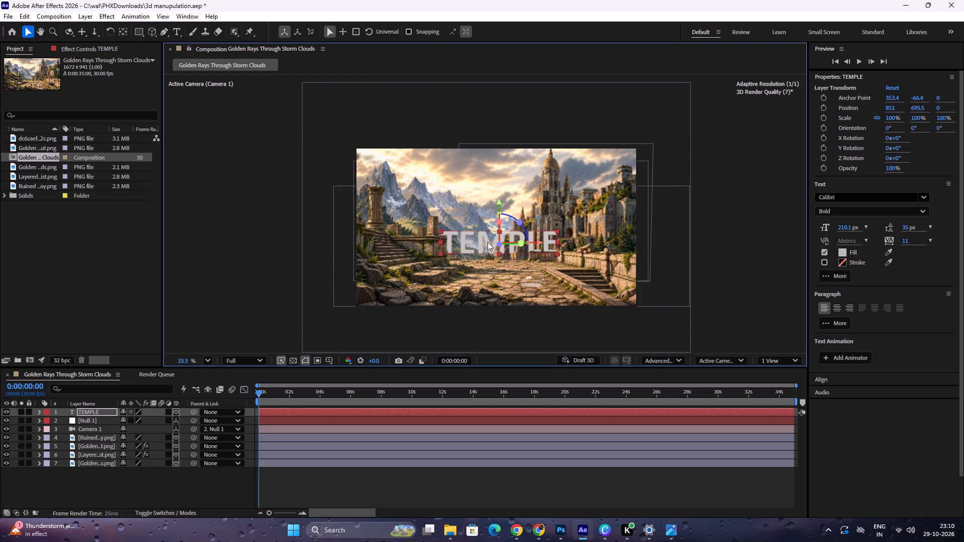
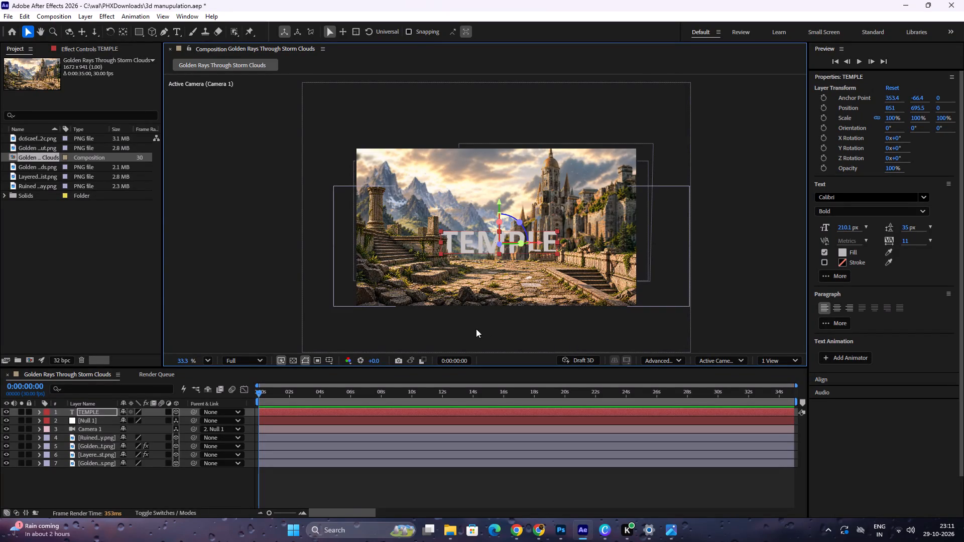
# Play back the opening seconds to check how the TEMPLE text sits in the camera move, and return to the first frame.
pyautogui.press('space')
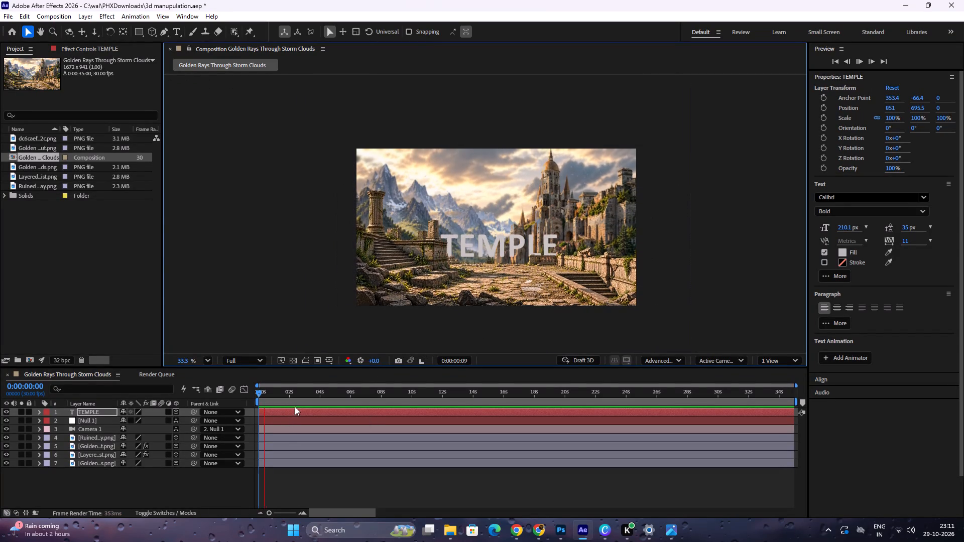
pyautogui.press('space')
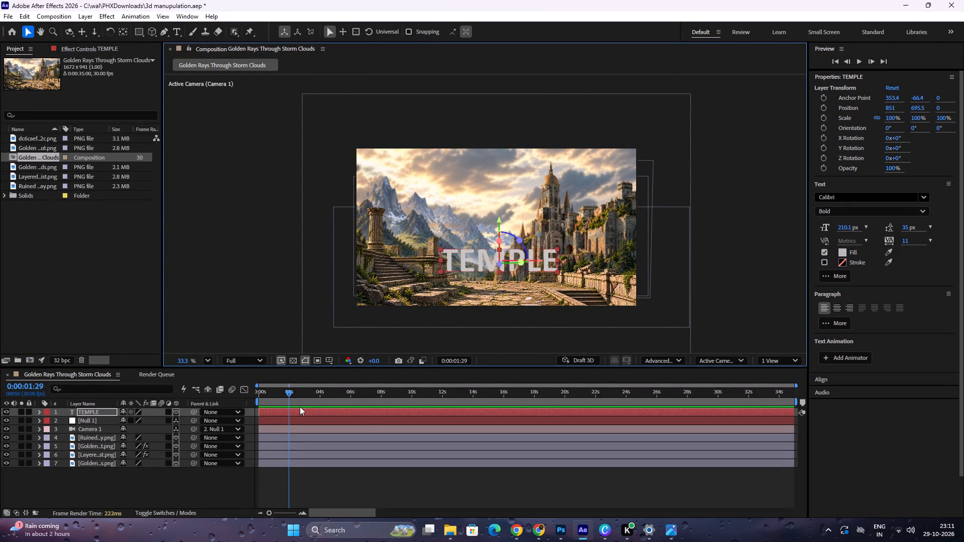
pyautogui.press('space')
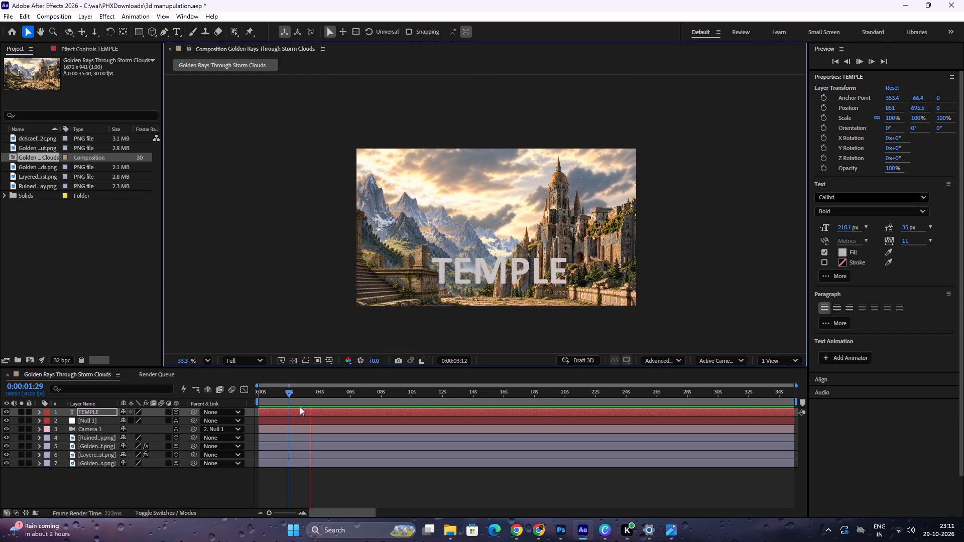
pyautogui.press('space')
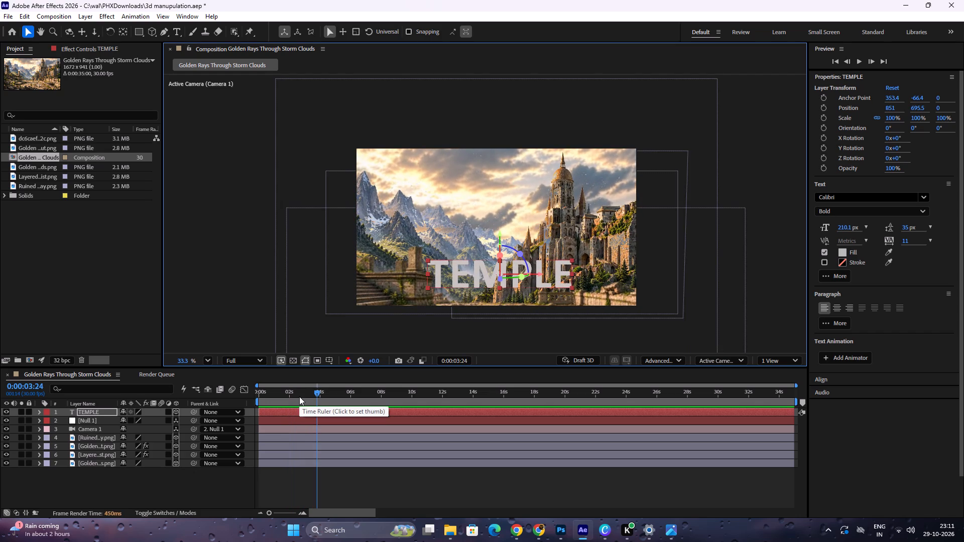
pyautogui.moveTo(320, 390); pyautogui.dragTo(255, 401)
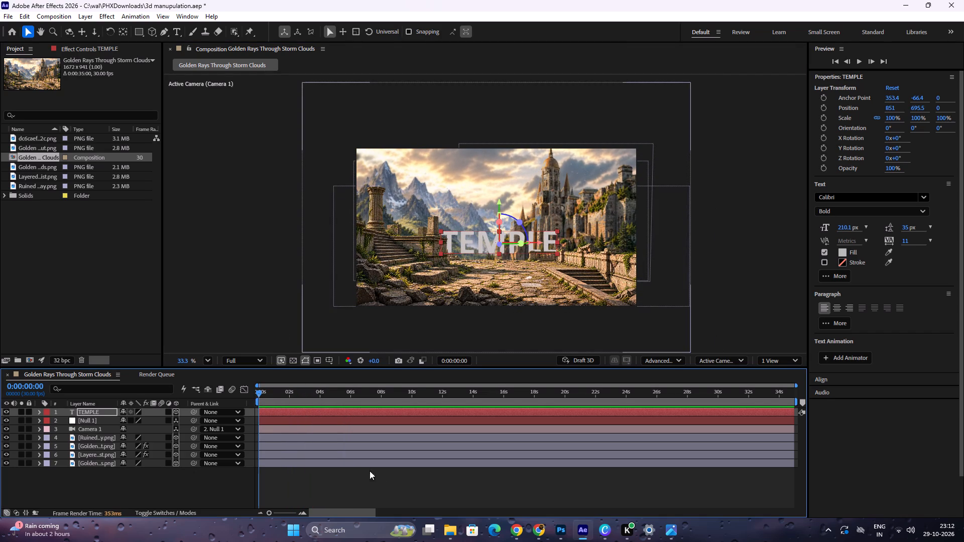
pyautogui.click(912, 528)
pyautogui.click(912, 528)
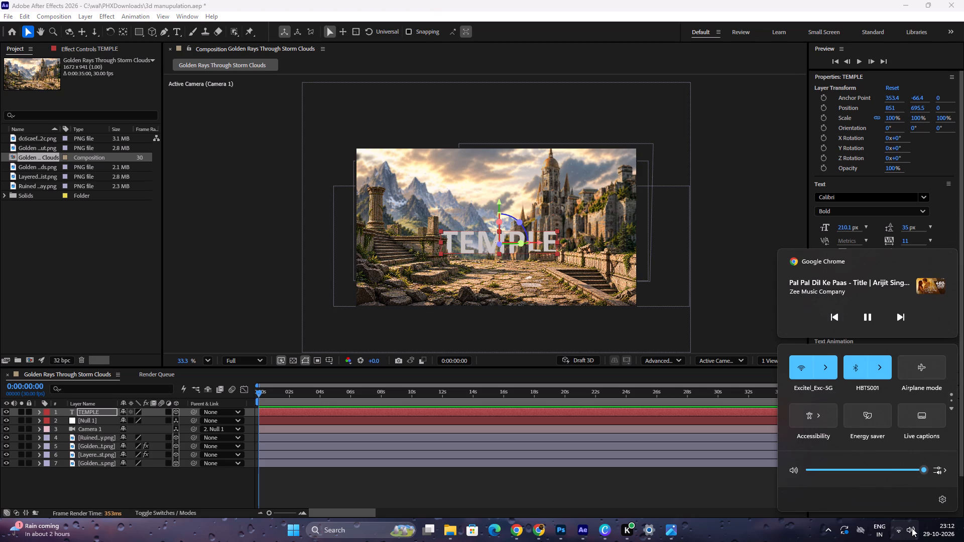
pyautogui.click(911, 527)
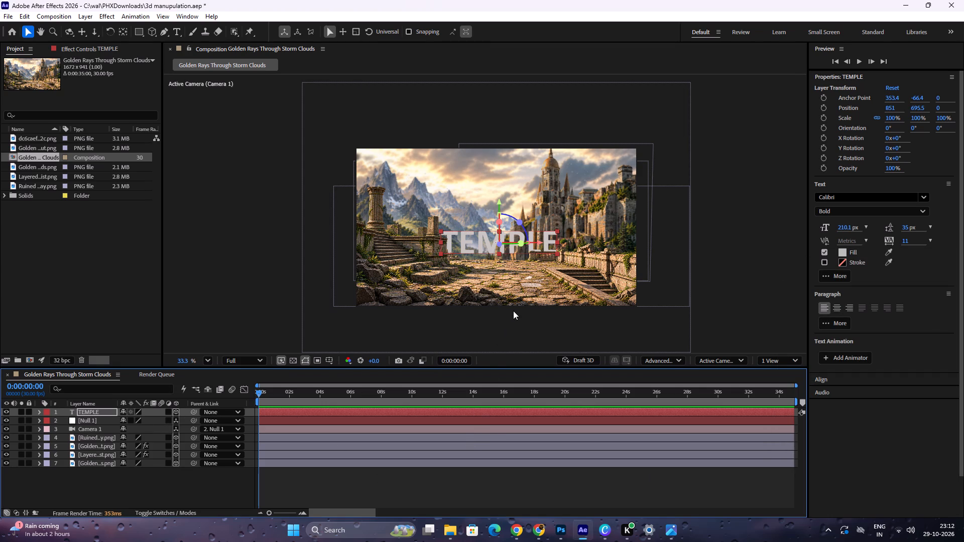
pyautogui.press('space')
pyautogui.press('space')
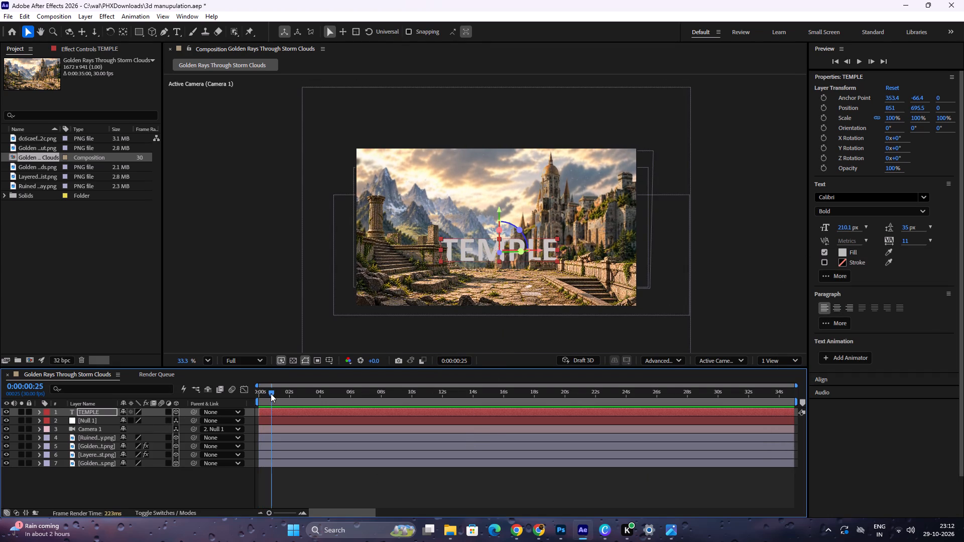
pyautogui.moveTo(271, 392); pyautogui.dragTo(248, 396)
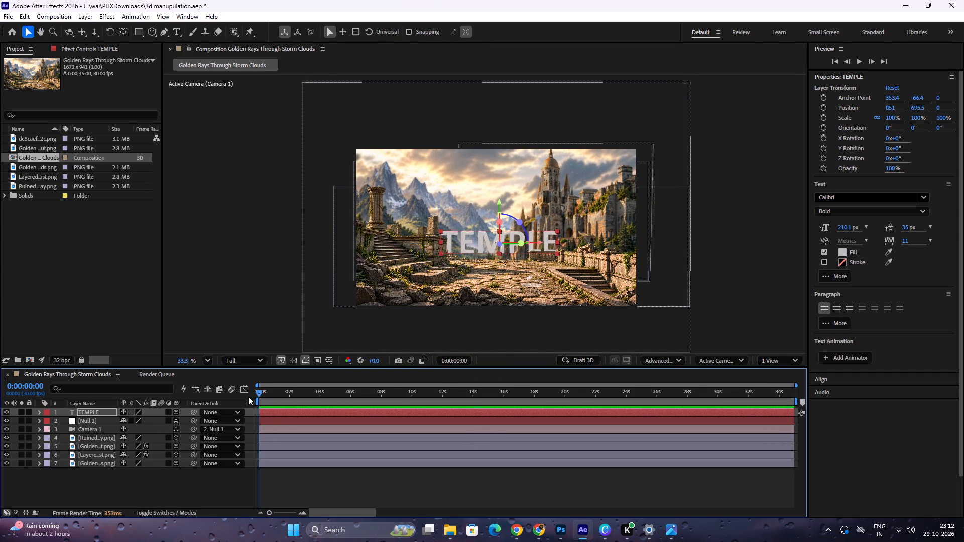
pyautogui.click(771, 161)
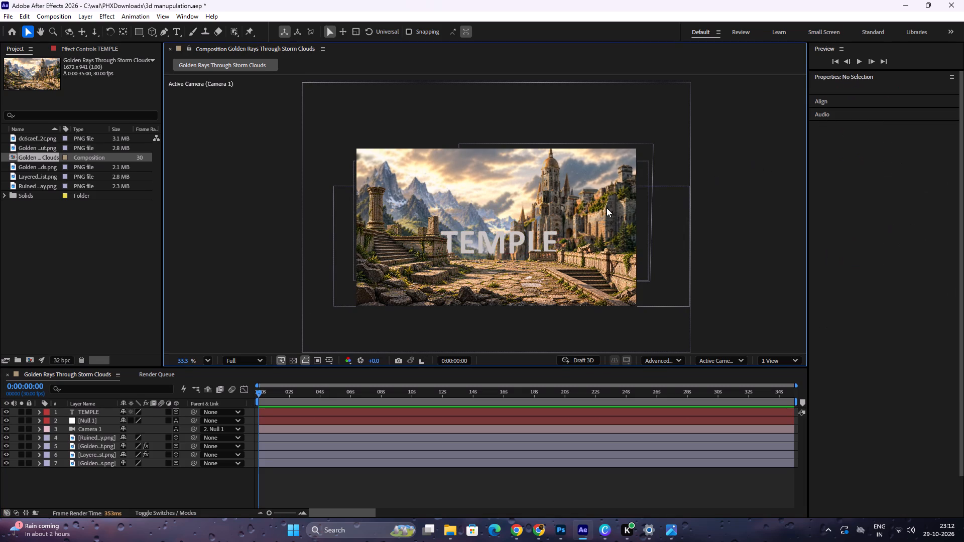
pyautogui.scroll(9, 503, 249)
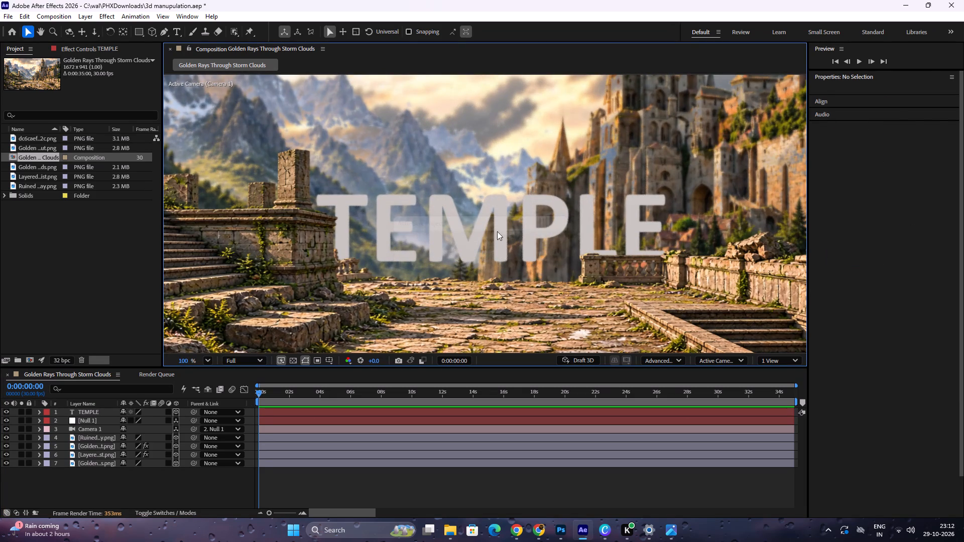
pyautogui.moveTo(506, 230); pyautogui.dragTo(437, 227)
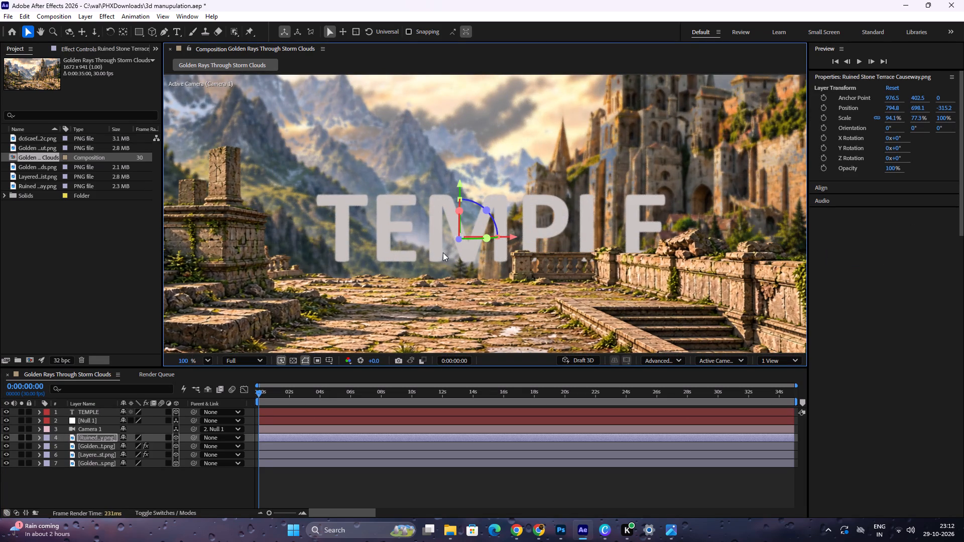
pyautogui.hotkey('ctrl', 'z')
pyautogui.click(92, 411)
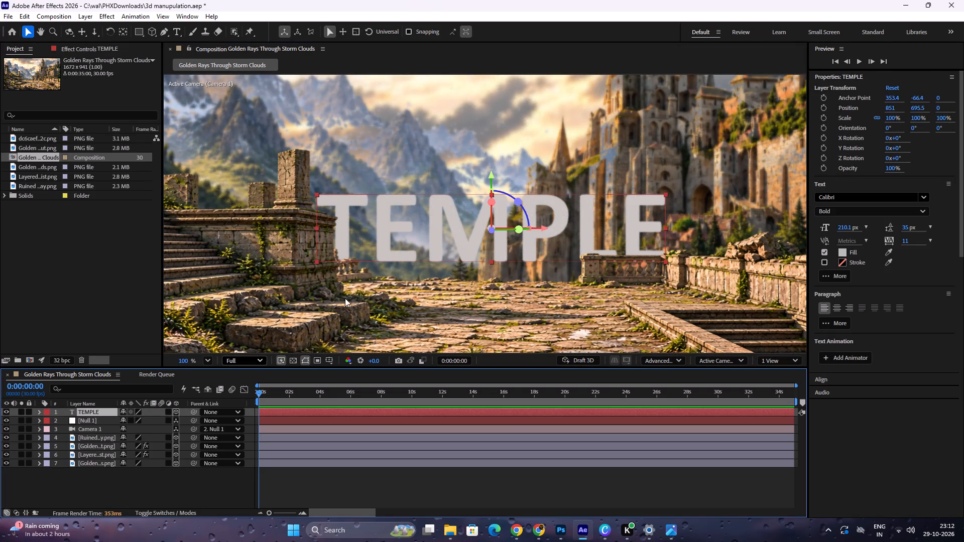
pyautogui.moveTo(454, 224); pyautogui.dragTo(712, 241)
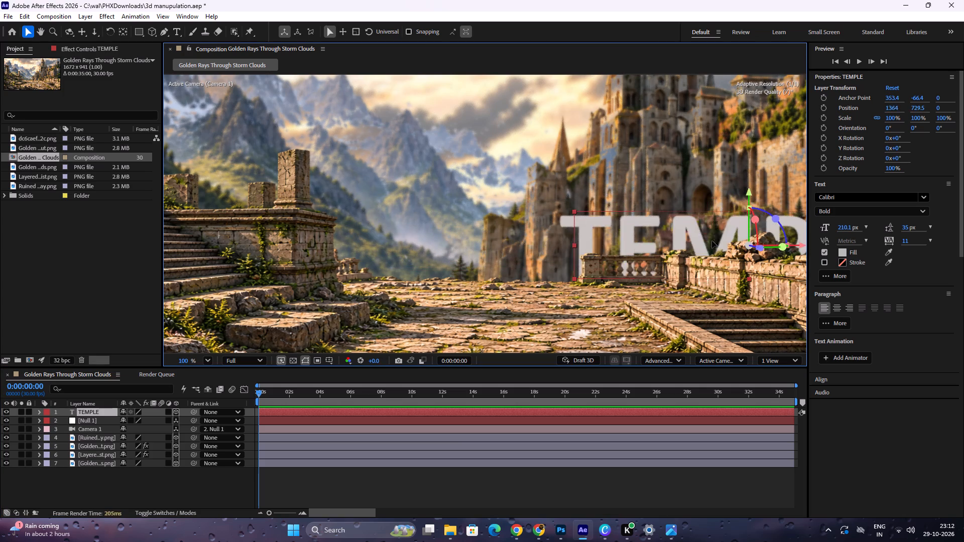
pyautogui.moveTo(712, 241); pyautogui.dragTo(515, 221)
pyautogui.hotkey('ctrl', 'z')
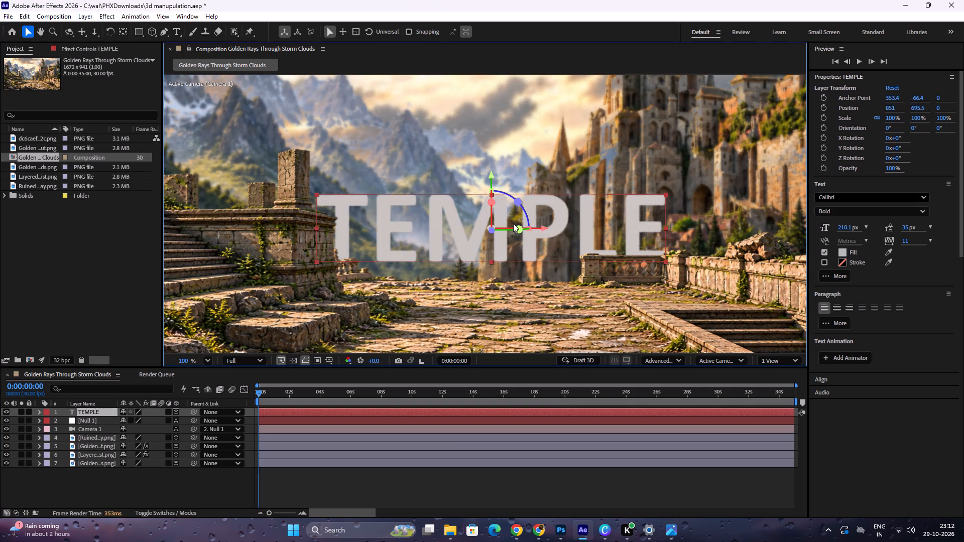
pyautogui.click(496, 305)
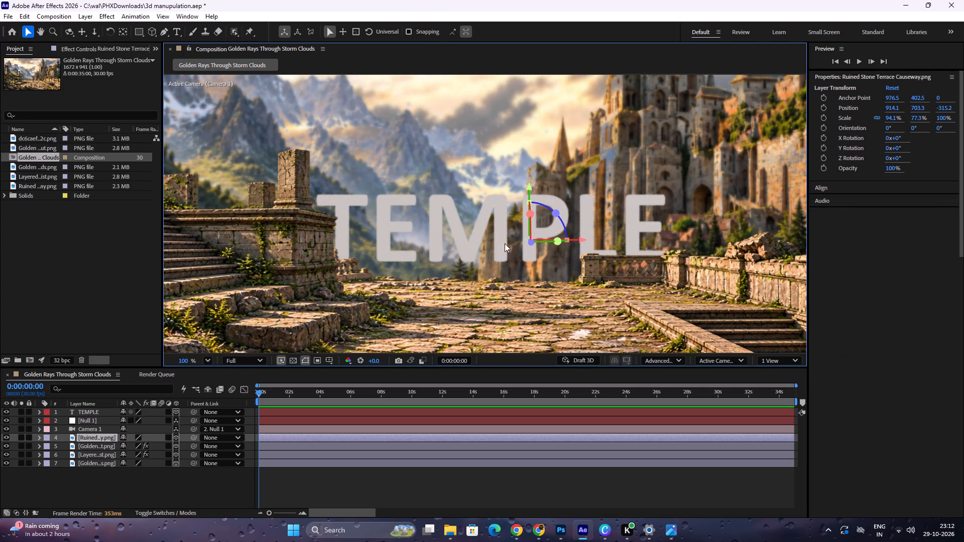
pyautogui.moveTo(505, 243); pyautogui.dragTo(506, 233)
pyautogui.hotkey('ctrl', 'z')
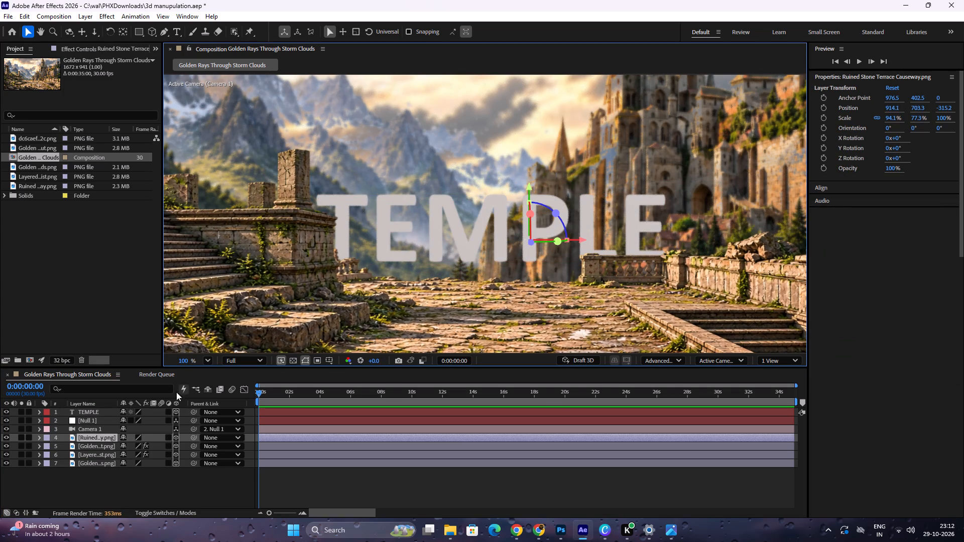
# Reposition the TEMPLE text slightly higher above the stone path, at about 860, 677.5.
pyautogui.click(91, 410)
pyautogui.moveTo(442, 222); pyautogui.dragTo(448, 222)
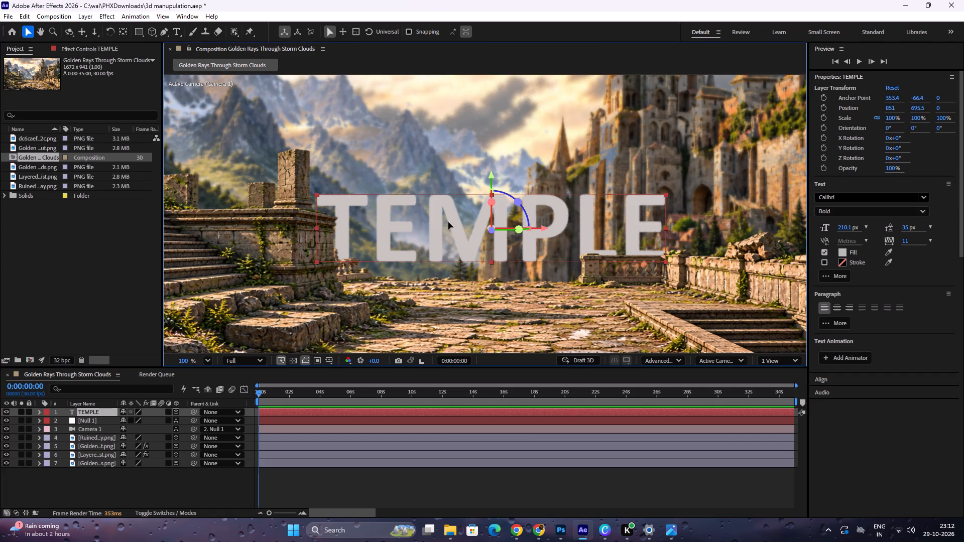
pyautogui.moveTo(448, 222); pyautogui.dragTo(542, 208)
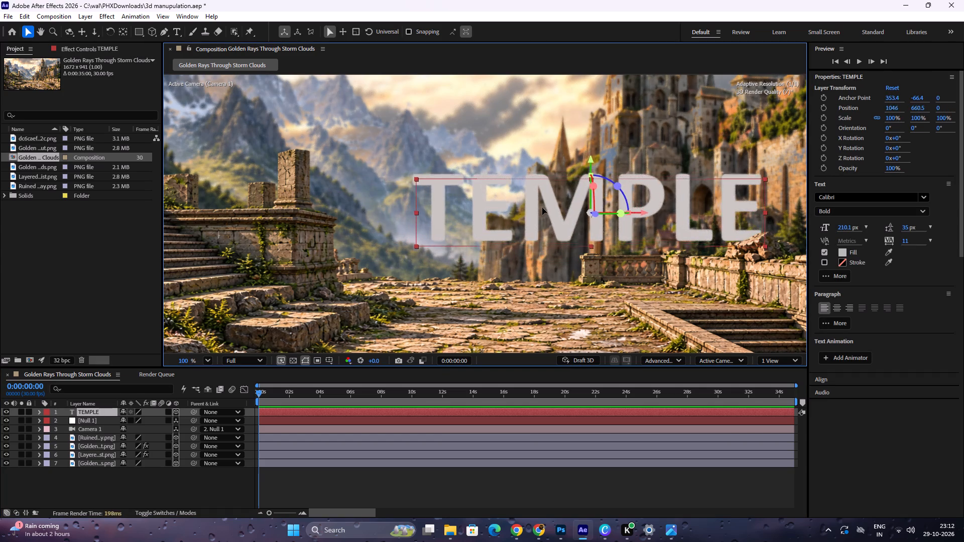
pyautogui.moveTo(542, 208); pyautogui.dragTo(494, 208)
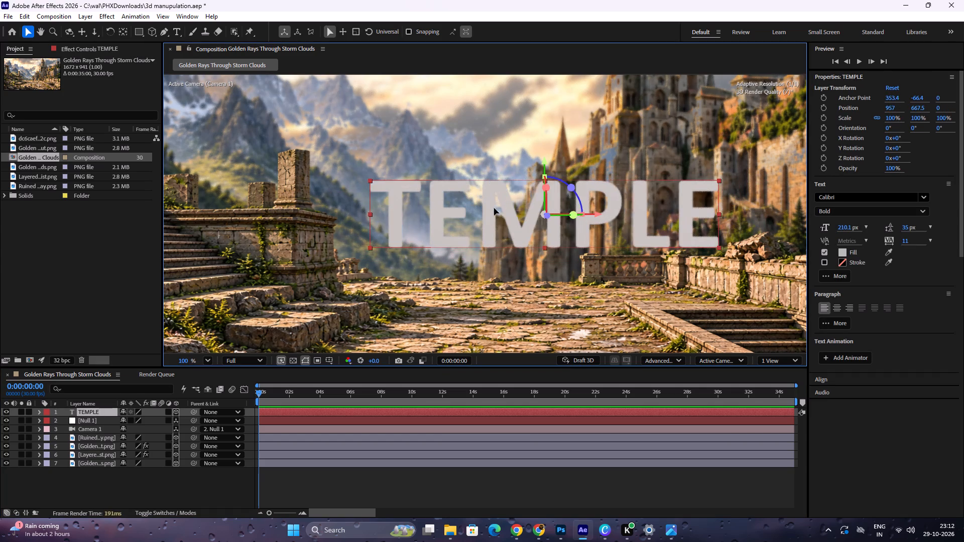
pyautogui.moveTo(494, 208); pyautogui.dragTo(455, 219)
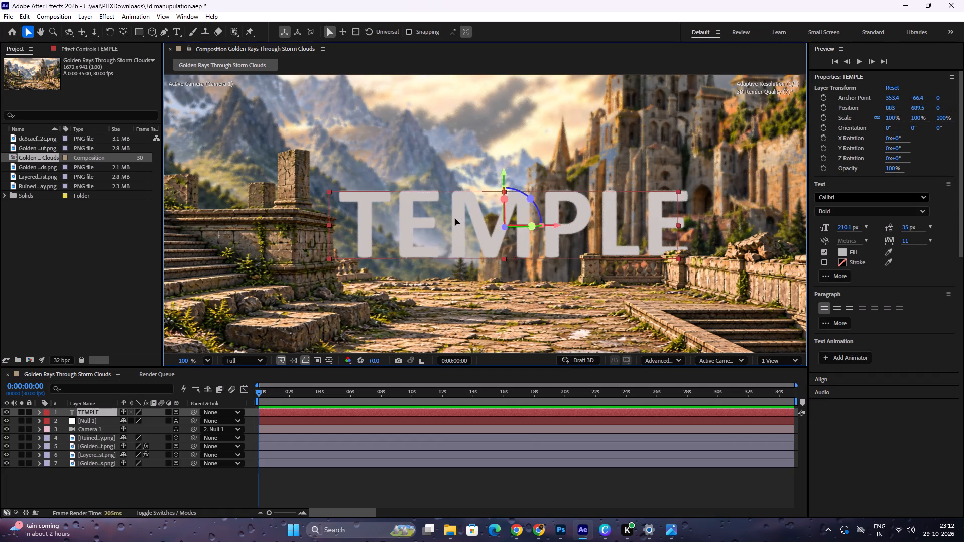
pyautogui.moveTo(455, 219); pyautogui.dragTo(447, 217)
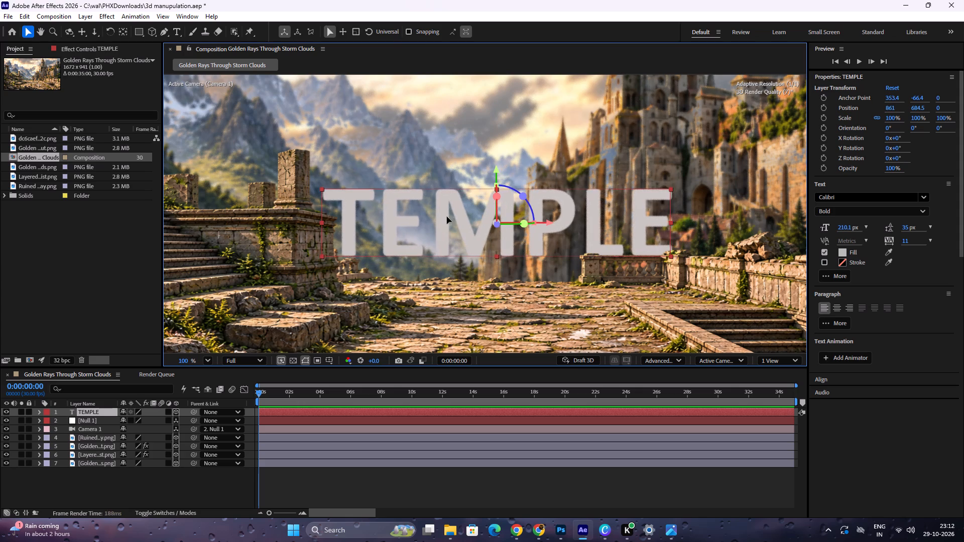
pyautogui.moveTo(447, 217); pyautogui.dragTo(447, 213)
pyautogui.click(656, 482)
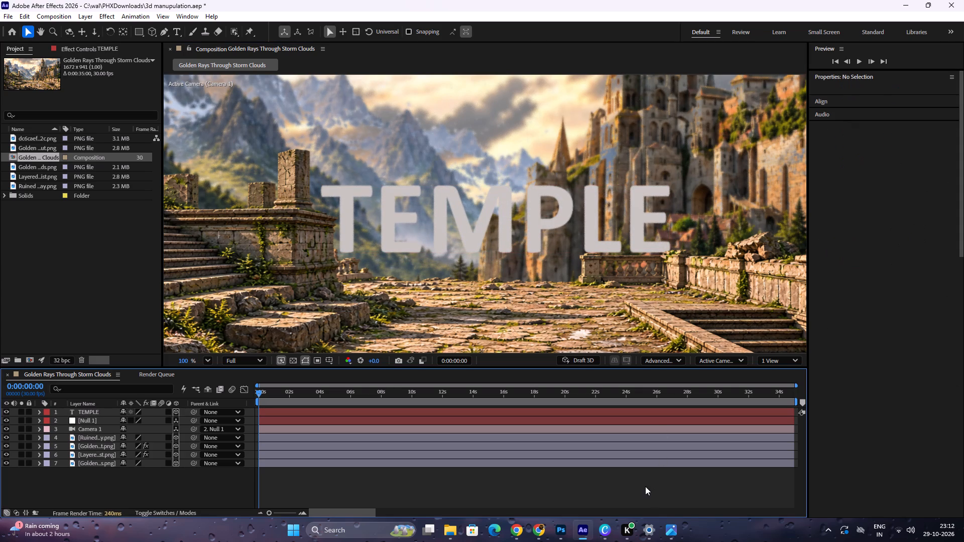
# Examine the TEMPLE text's placement against the ruined terrace and the castle, both close up and in the full frame.
pyautogui.scroll(-8, 610, 297)
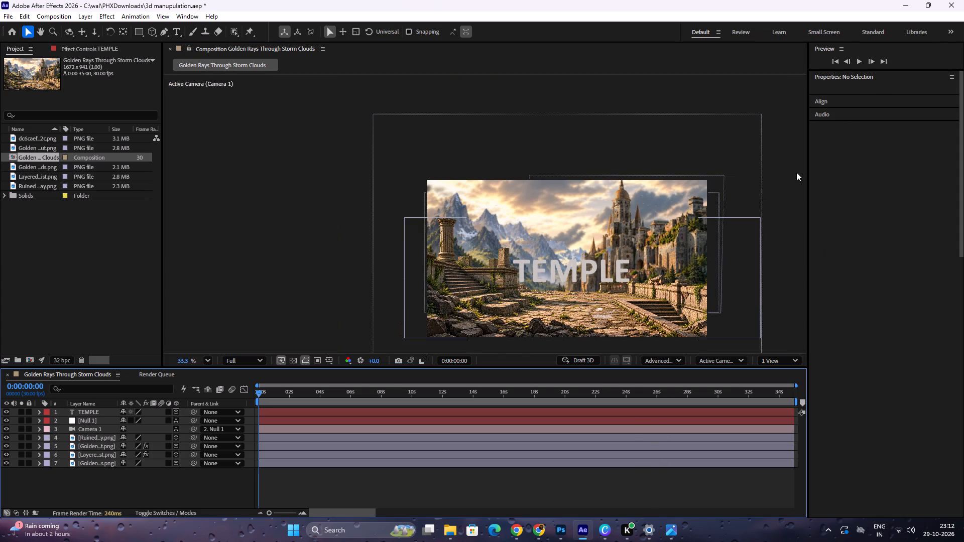
pyautogui.click(776, 170)
pyautogui.scroll(10, 597, 268)
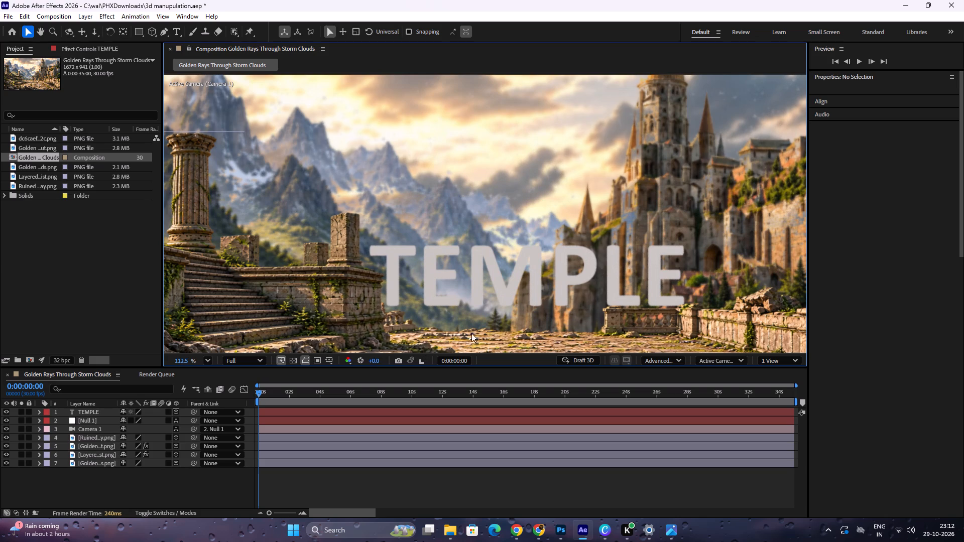
pyautogui.scroll(-3, 298, 330)
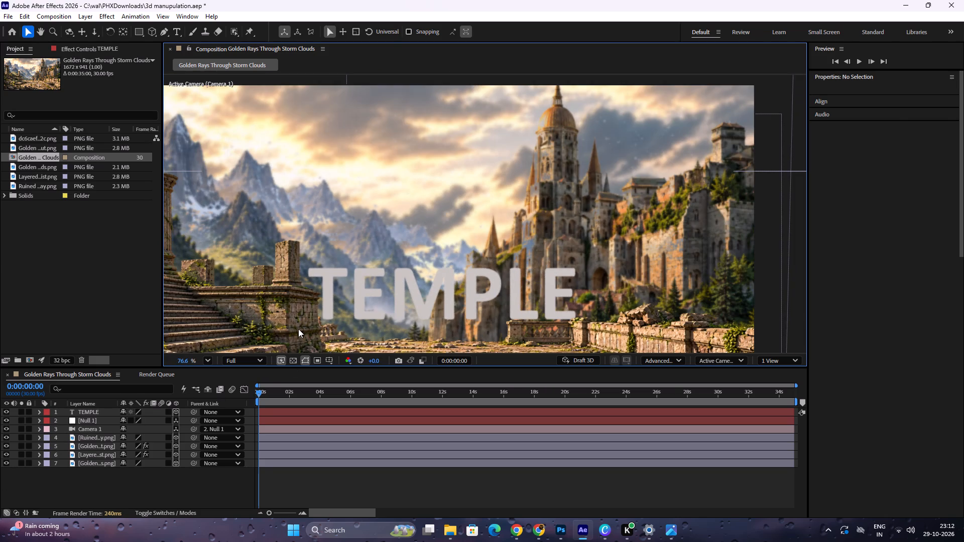
pyautogui.click(267, 316)
pyautogui.scroll(-2, 283, 323)
pyautogui.scroll(-3, 353, 314)
pyautogui.press('space')
pyautogui.press('space')
pyautogui.press('space')
pyautogui.press('space')
pyautogui.moveTo(736, 203); pyautogui.dragTo(824, 122)
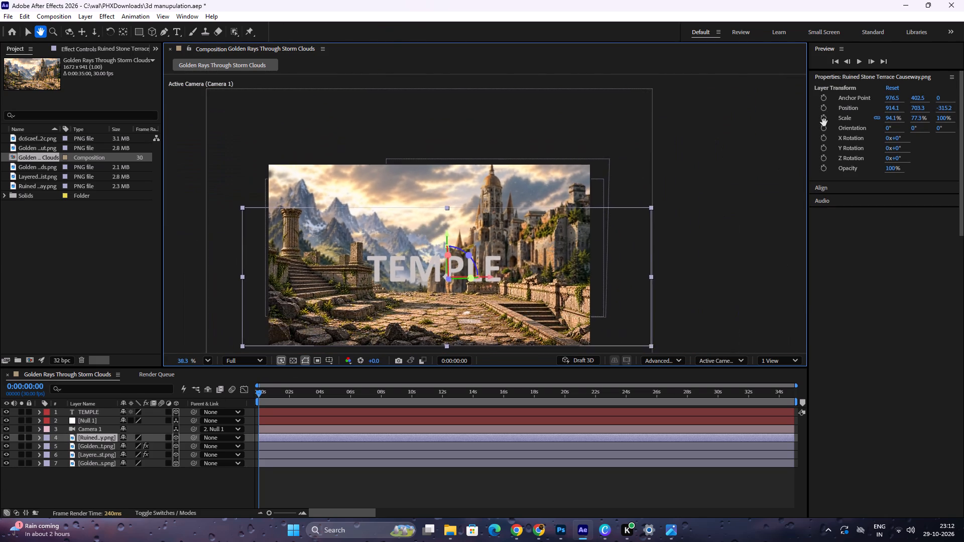
pyautogui.moveTo(824, 122); pyautogui.dragTo(828, 111)
pyautogui.scroll(4, 668, 201)
pyautogui.scroll(-4, 480, 283)
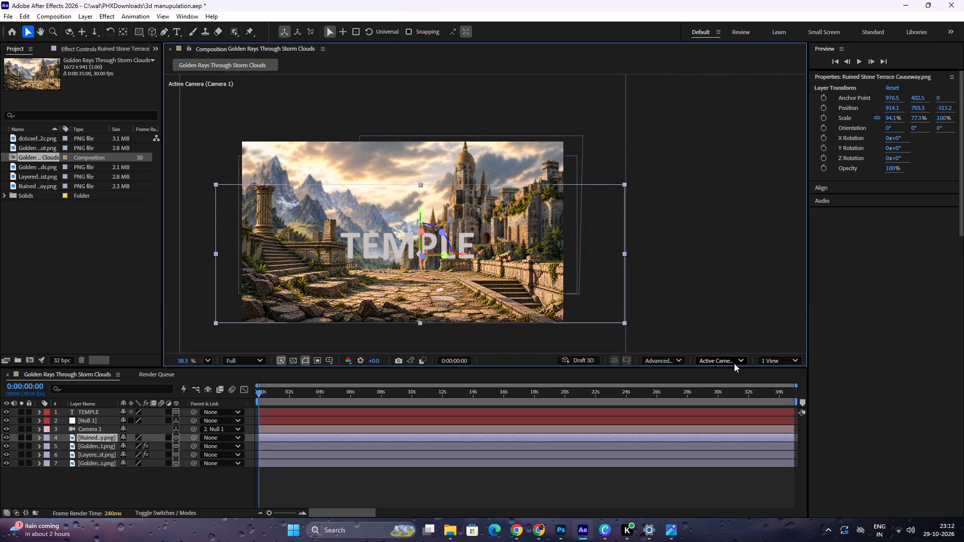
# Set the composition viewer to a 2 Views layout.
pyautogui.click(734, 363)
pyautogui.click(768, 362)
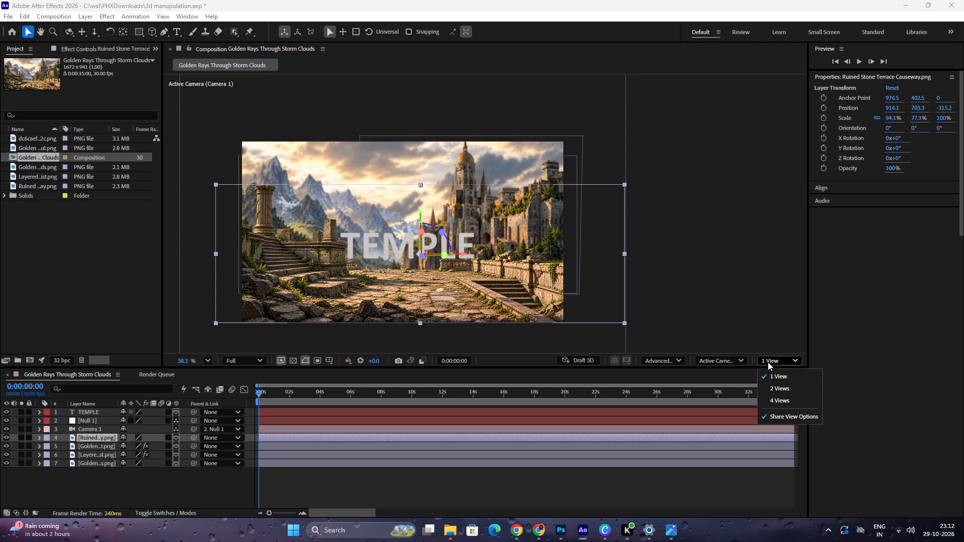
pyautogui.click(774, 383)
# In the Top view, pull the TEMPLE text toward the camera to a Z position of about -359.
pyautogui.click(683, 266)
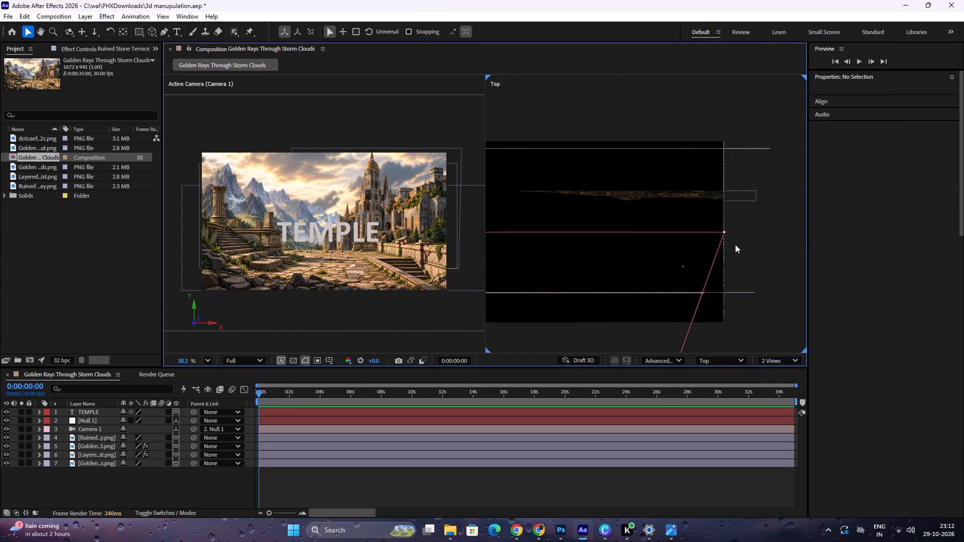
pyautogui.scroll(-5, 735, 244)
pyautogui.scroll(-2, 697, 264)
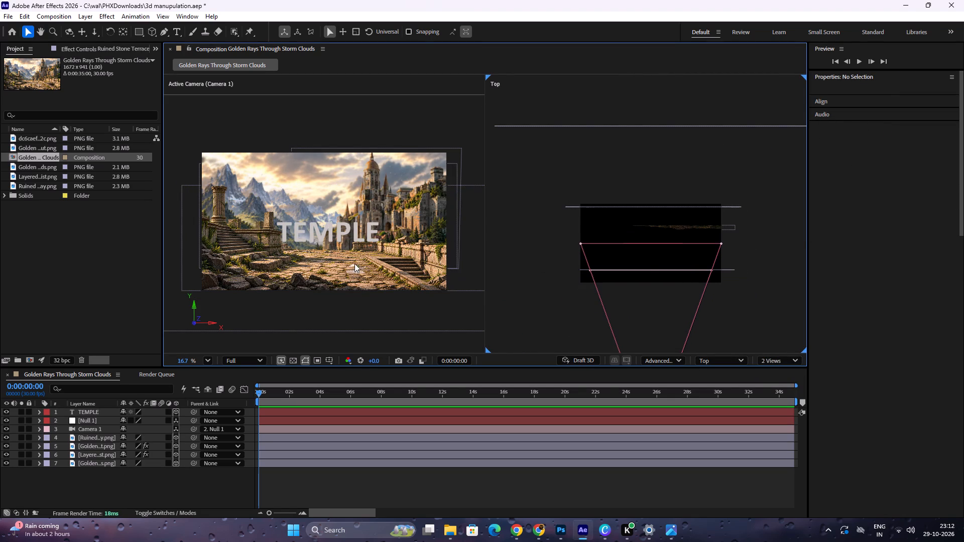
pyautogui.click(85, 409)
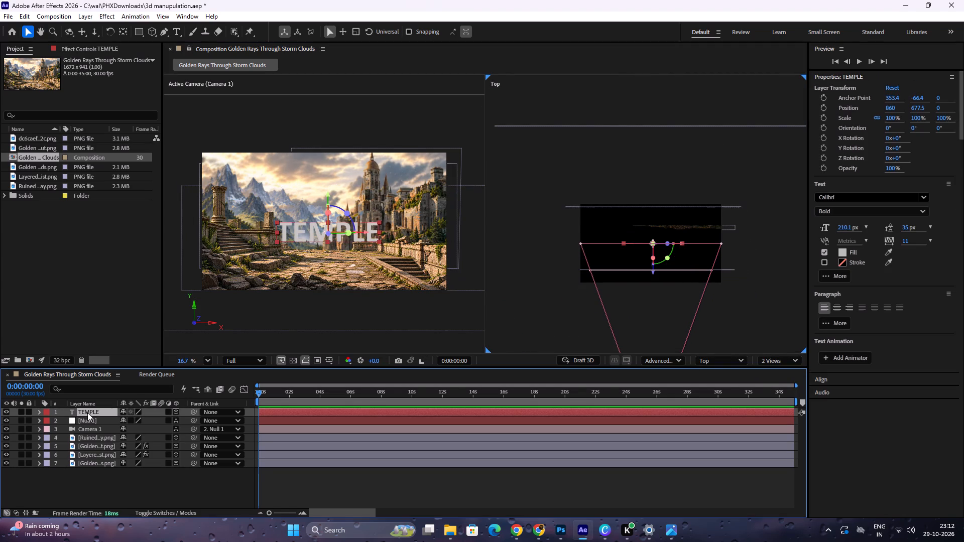
pyautogui.scroll(3, 717, 264)
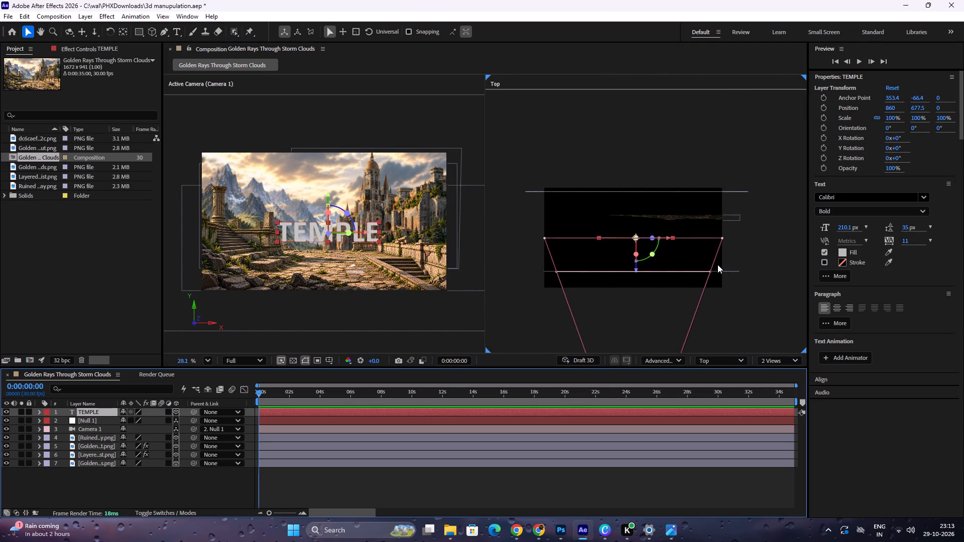
pyautogui.scroll(7, 717, 264)
pyautogui.press('space')
pyautogui.press('space')
pyautogui.press('space')
pyautogui.press('space')
pyautogui.press('space')
pyautogui.press('space')
pyautogui.press('space')
pyautogui.press('space')
pyautogui.press('space')
pyautogui.moveTo(595, 236); pyautogui.dragTo(761, 204)
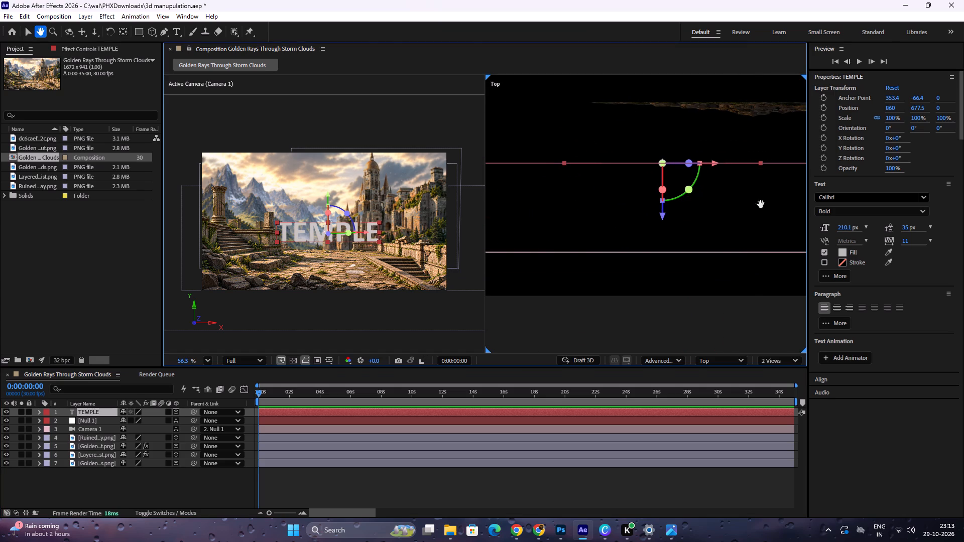
pyautogui.moveTo(761, 204); pyautogui.dragTo(762, 204)
pyautogui.moveTo(668, 163); pyautogui.dragTo(668, 200)
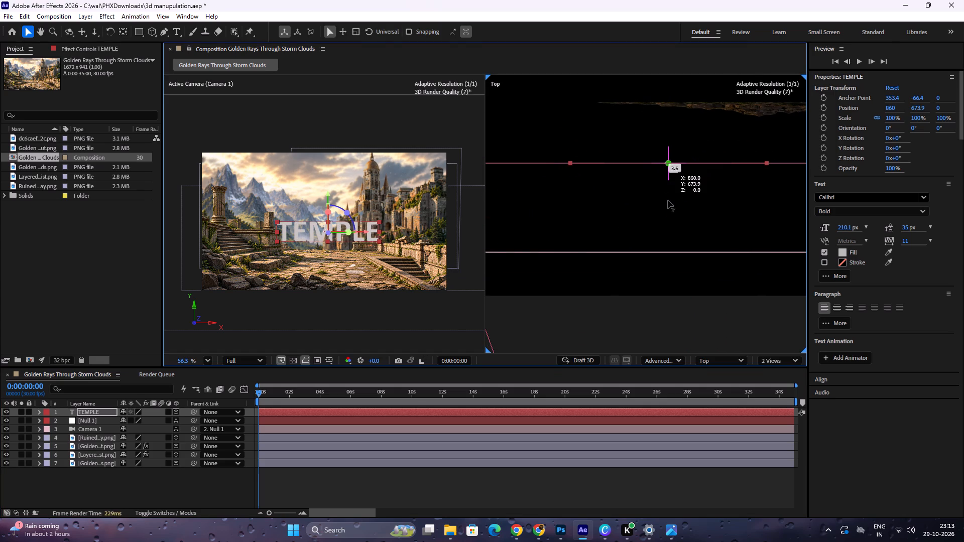
pyautogui.moveTo(668, 200); pyautogui.dragTo(668, 211)
pyautogui.hotkey('ctrl', 'z')
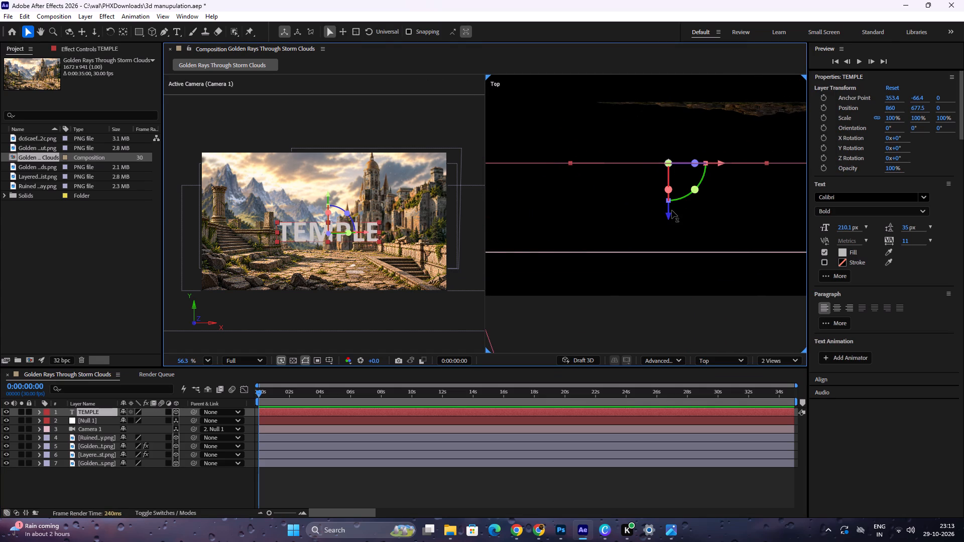
pyautogui.moveTo(668, 212); pyautogui.dragTo(667, 315)
pyautogui.scroll(-1, 685, 285)
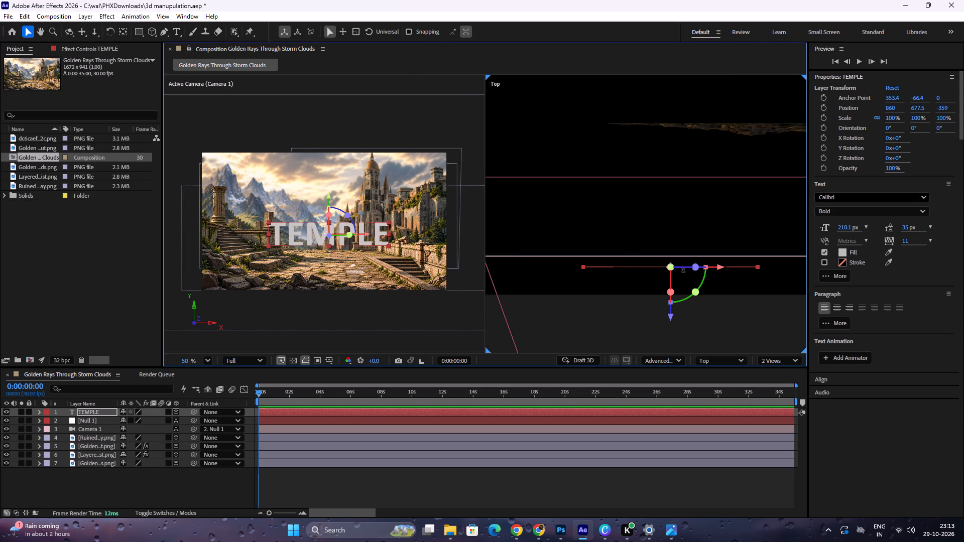
pyautogui.scroll(5, 319, 357)
# Return the composition viewer to a 1 View layout showing the active camera.
pyautogui.click(771, 361)
pyautogui.click(784, 381)
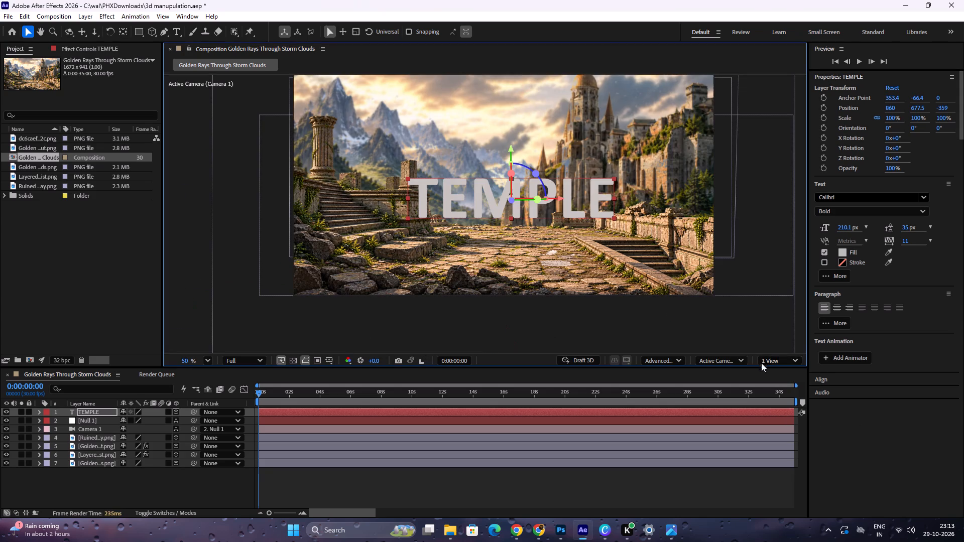
pyautogui.scroll(1, 543, 259)
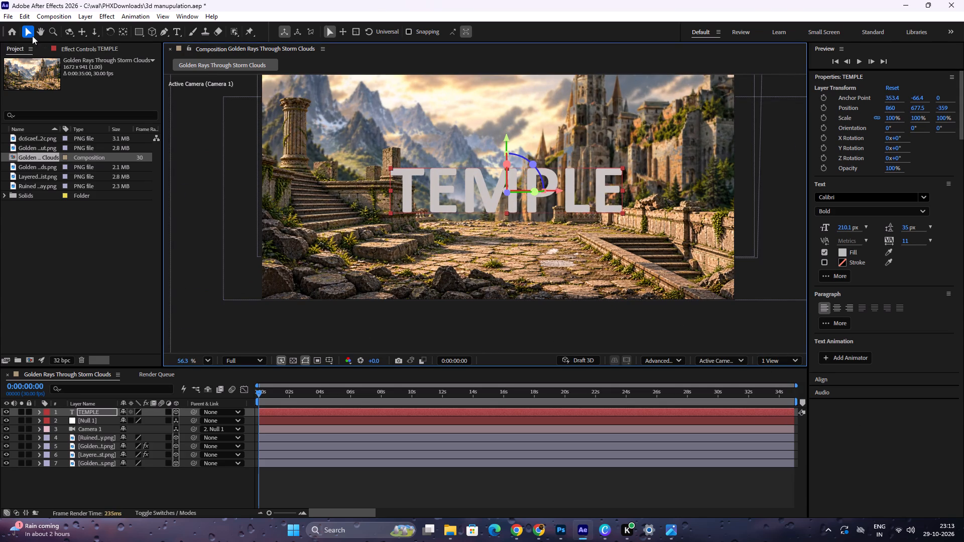
# Move the TEMPLE text down onto the stone path and toward the castle side, at about 950, 762.
pyautogui.moveTo(487, 208); pyautogui.dragTo(508, 224)
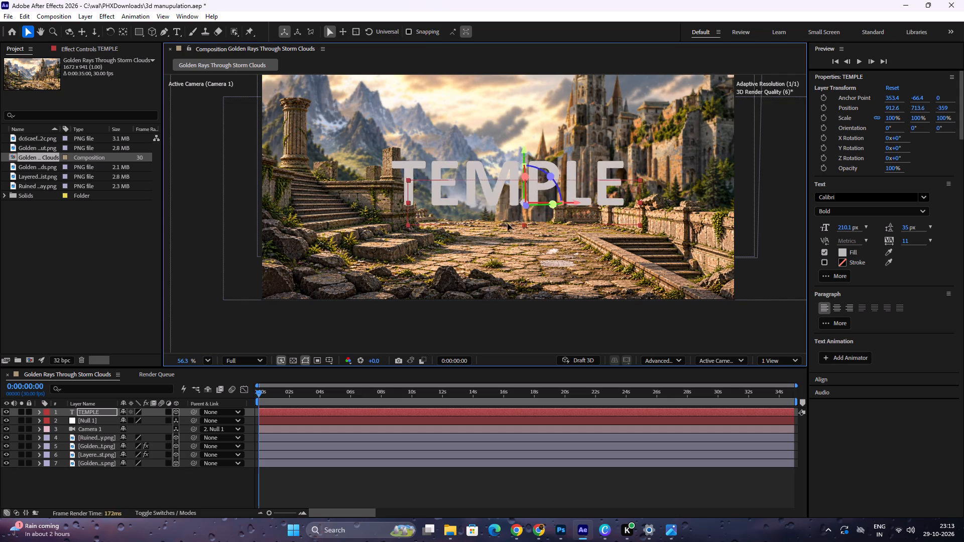
pyautogui.moveTo(508, 224); pyautogui.dragTo(517, 236)
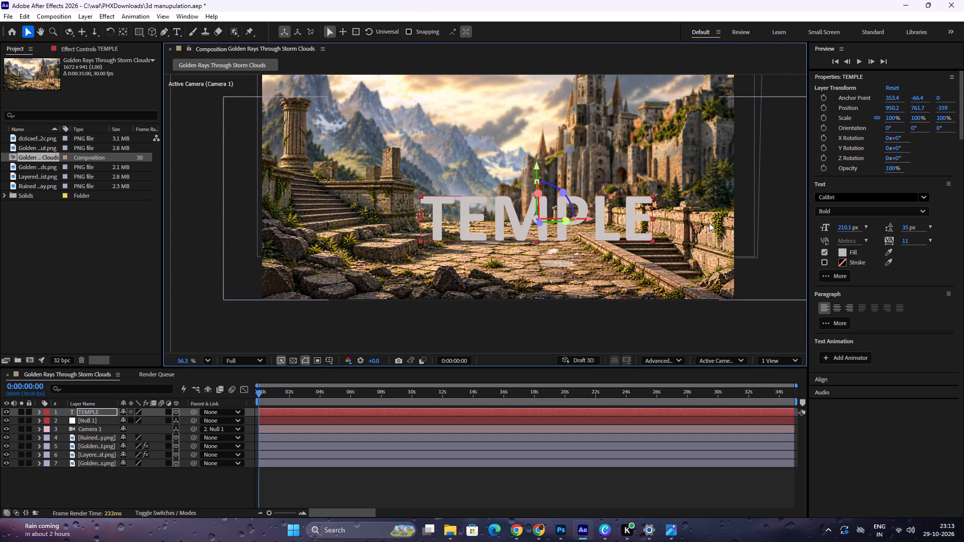
# Stretch the TEMPLE text vertically to about 108.7% scale.
pyautogui.press('space')
pyautogui.press('space')
pyautogui.press('space')
pyautogui.press('space')
pyautogui.press('space')
pyautogui.press('space')
pyautogui.press('space')
pyautogui.press('space')
pyautogui.press('space')
pyautogui.press('space')
pyautogui.press('space')
pyautogui.press('space')
pyautogui.press('space')
pyautogui.press('space')
pyautogui.press('space')
pyautogui.press('space')
pyautogui.scroll(-2, 683, 204)
pyautogui.press('space')
pyautogui.press('space')
pyautogui.press('space')
pyautogui.press('space')
pyautogui.press('space')
pyautogui.press('space')
pyautogui.press('space')
pyautogui.press('space')
pyautogui.press('space')
pyautogui.press('space')
pyautogui.press('space')
pyautogui.press('space')
pyautogui.press('space')
pyautogui.press('space')
pyautogui.press('space')
pyautogui.press('space')
pyautogui.press('space')
pyautogui.press('space')
pyautogui.press('space')
pyautogui.press('space')
pyautogui.moveTo(682, 171); pyautogui.dragTo(681, 171)
pyautogui.scroll(-1, 682, 171)
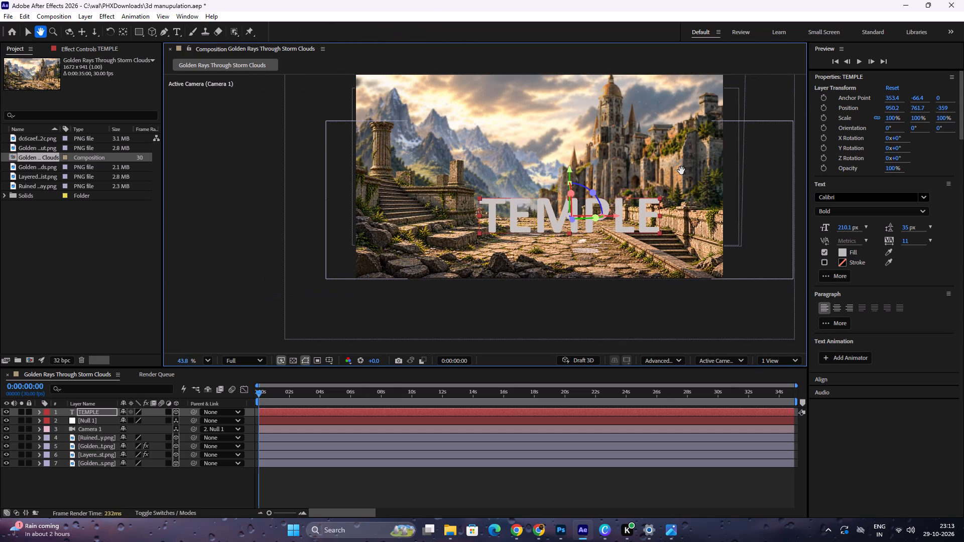
pyautogui.moveTo(681, 171); pyautogui.dragTo(652, 197)
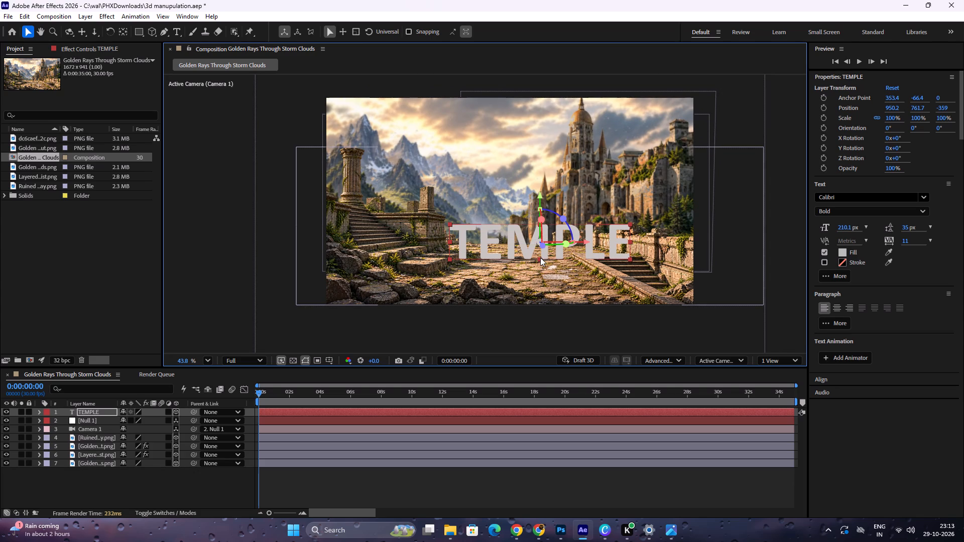
pyautogui.click(540, 258)
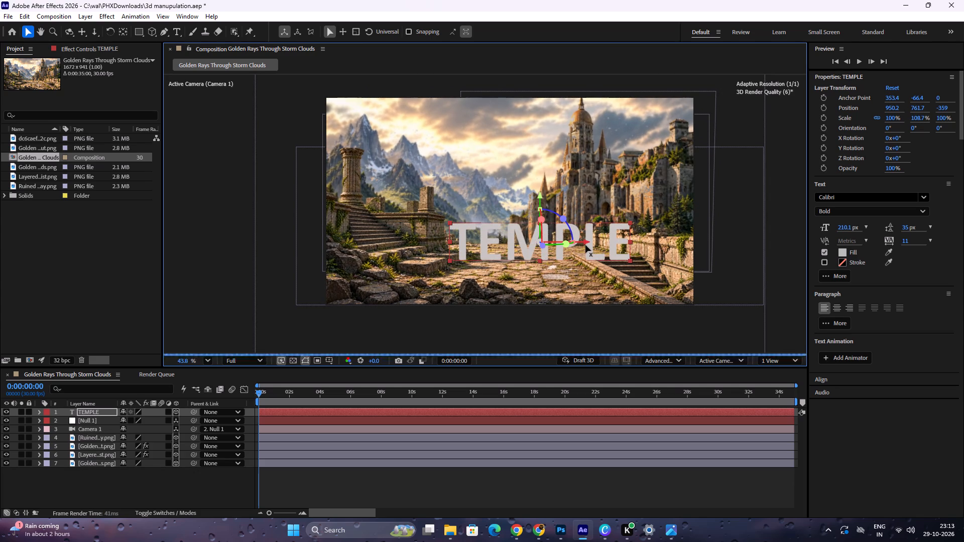
# Shift the TEMPLE text back toward the middle of the path and slightly higher, to about 899.5, 736.3.
pyautogui.moveTo(585, 243); pyautogui.dragTo(579, 235)
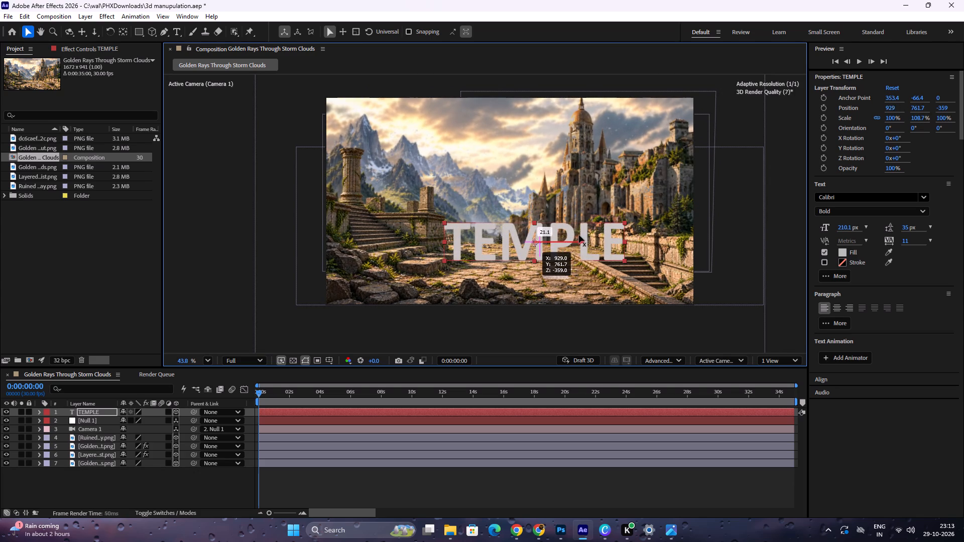
pyautogui.moveTo(579, 235); pyautogui.dragTo(573, 234)
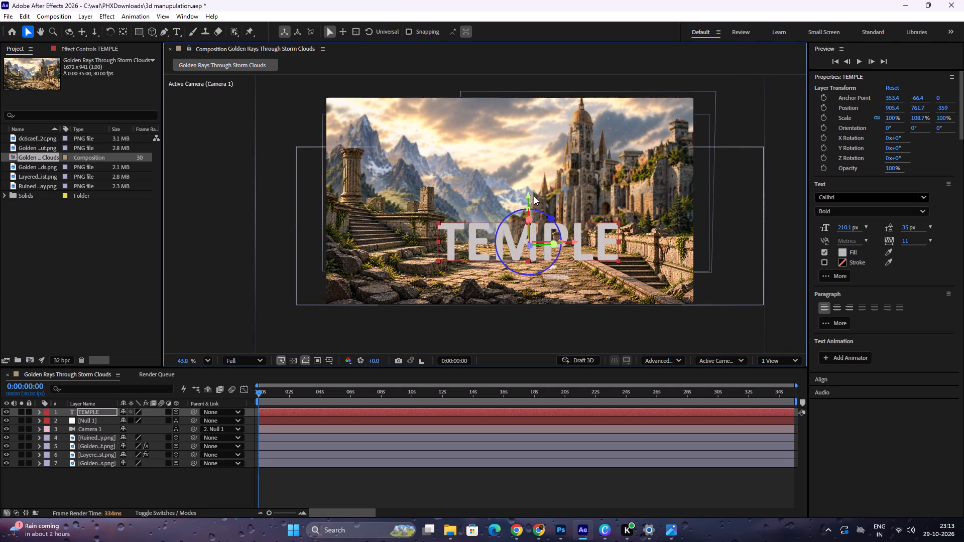
pyautogui.moveTo(529, 195); pyautogui.dragTo(526, 187)
pyautogui.moveTo(573, 233); pyautogui.dragTo(569, 232)
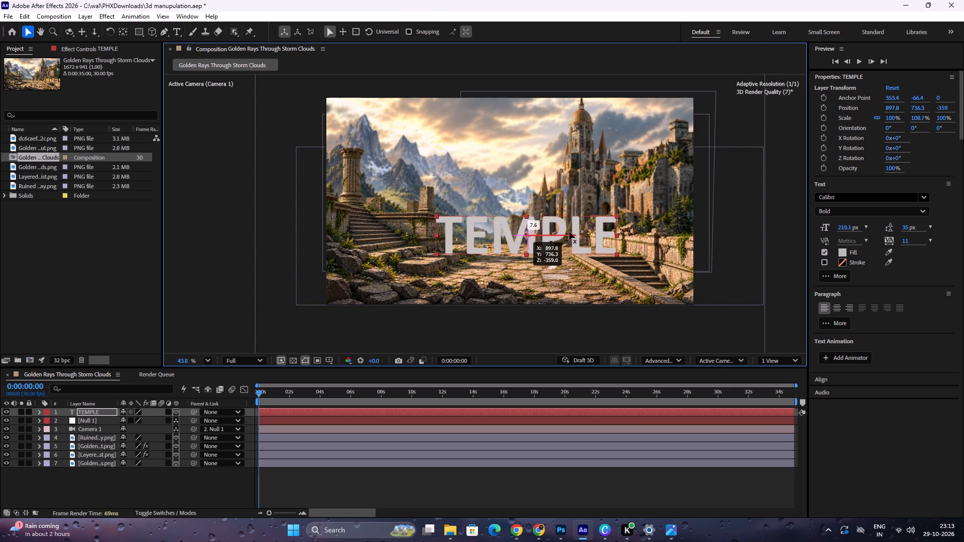
pyautogui.moveTo(569, 232); pyautogui.dragTo(568, 232)
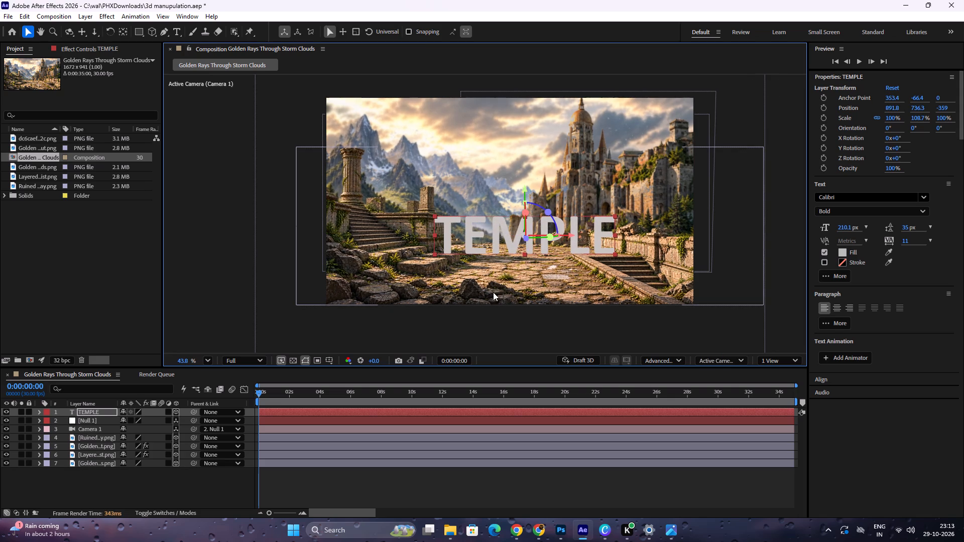
pyautogui.click(204, 218)
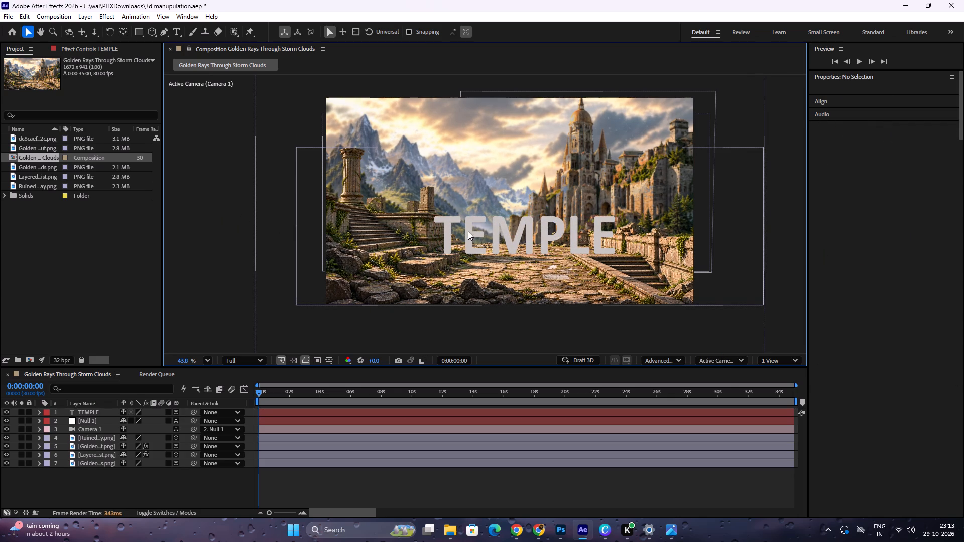
pyautogui.click(593, 228)
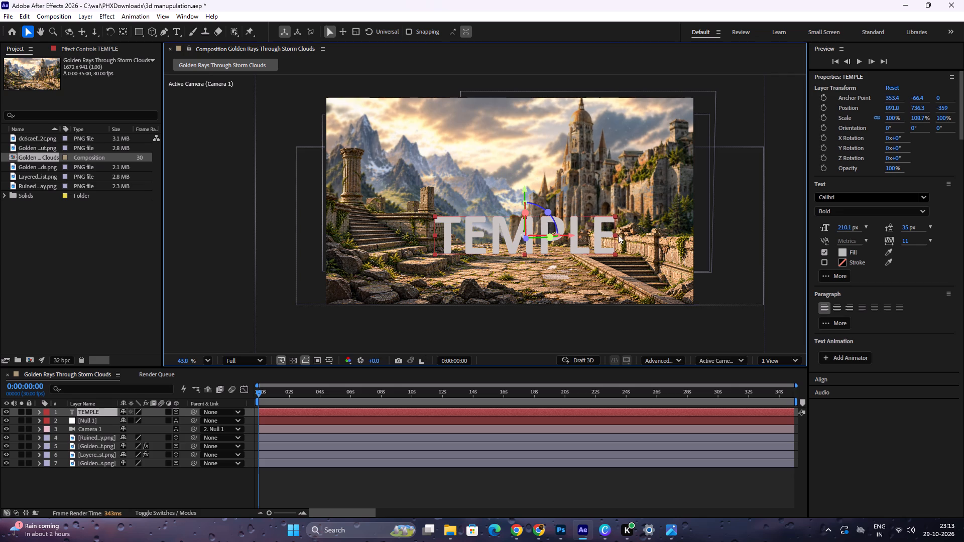
pyautogui.click(570, 235)
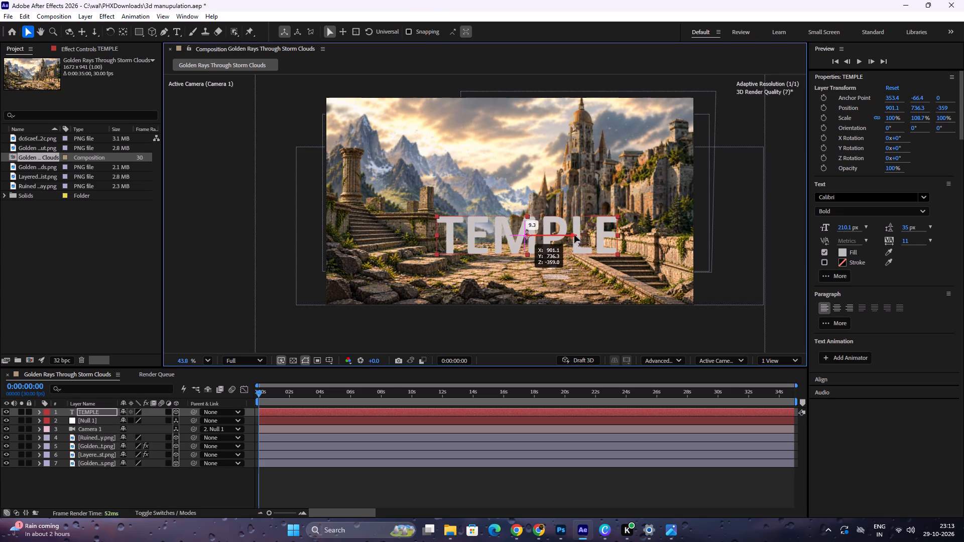
pyautogui.click(269, 202)
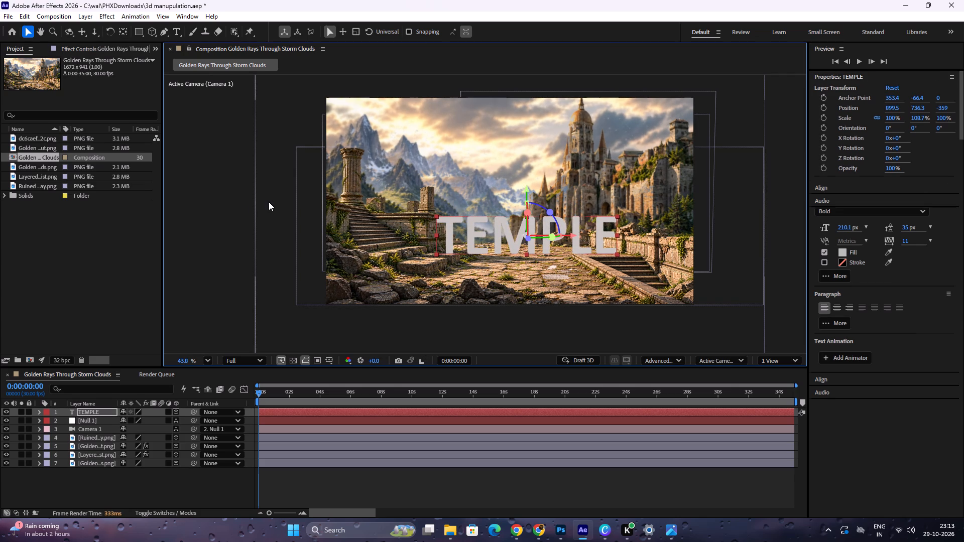
# Examine the TEMPLE text's placement within the full castle frame.
pyautogui.press('space')
pyautogui.press('space')
pyautogui.press('space')
pyautogui.press('space')
pyautogui.press('space')
pyautogui.press('space')
pyautogui.press('space')
pyautogui.press('space')
pyautogui.press('space')
pyautogui.press('space')
pyautogui.press('space')
pyautogui.press('space')
pyautogui.press('space')
pyautogui.press('space')
pyautogui.press('space')
pyautogui.press('space')
pyautogui.press('space')
pyautogui.press('space')
pyautogui.press('space')
pyautogui.press('space')
pyautogui.scroll(-2, 432, 191)
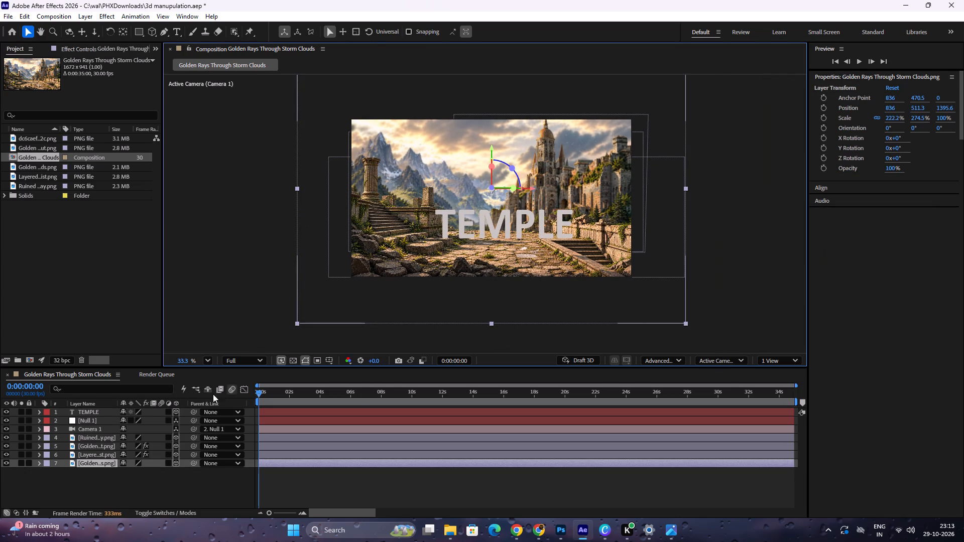
# Add a second two-node camera to the composition using the 35mm preset.
pyautogui.click(107, 412)
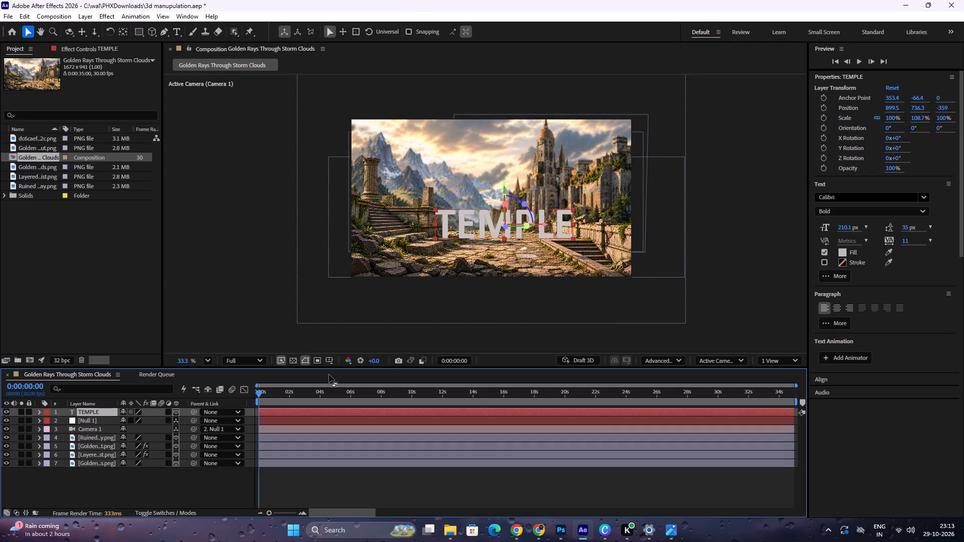
pyautogui.rightClick(186, 411)
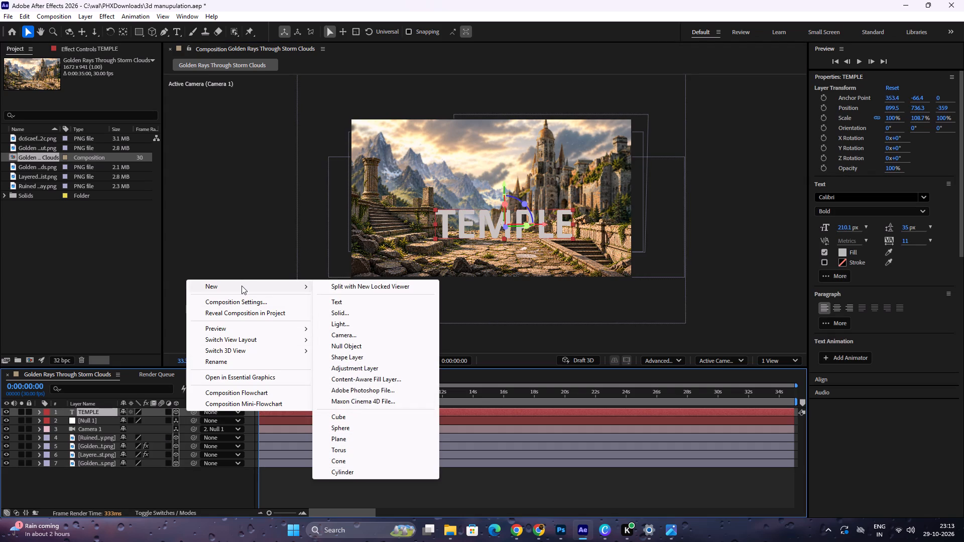
pyautogui.click(242, 286)
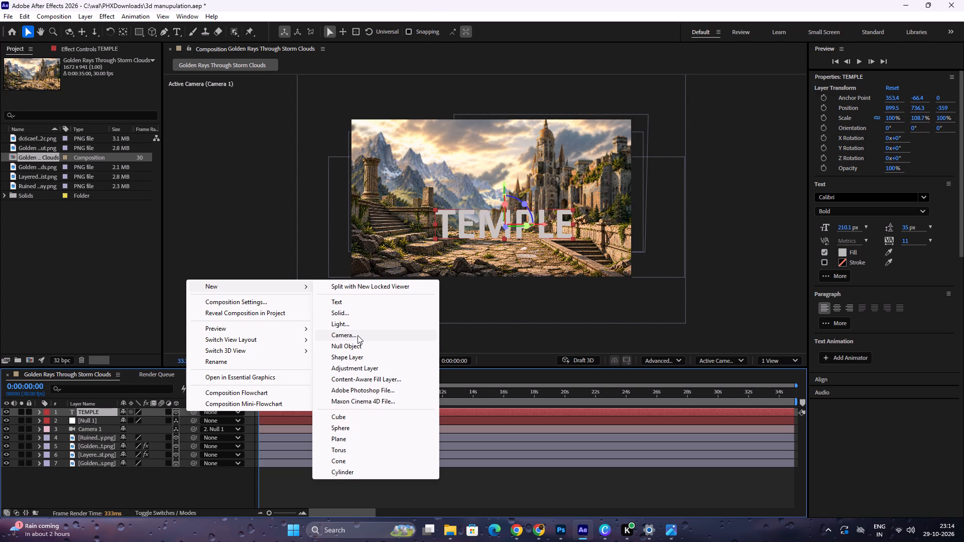
pyautogui.click(357, 335)
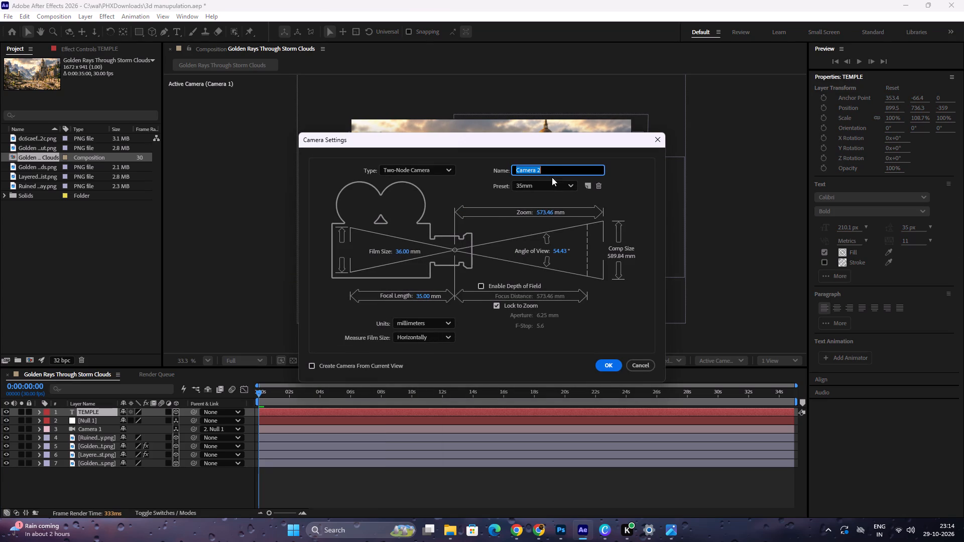
pyautogui.click(553, 171)
pyautogui.click(553, 171)
pyautogui.click(550, 185)
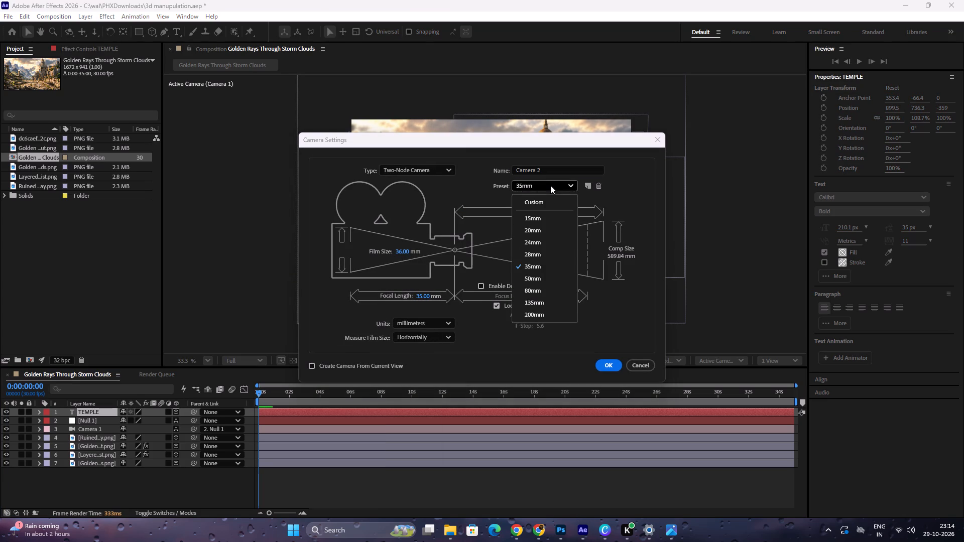
pyautogui.click(543, 260)
pyautogui.click(604, 363)
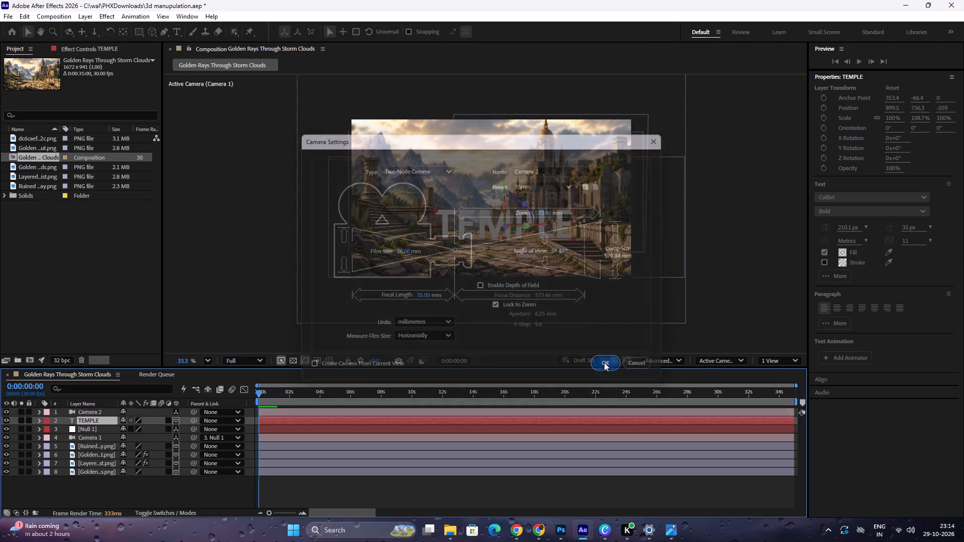
# Play back the opening two seconds to check the scene through the second camera.
pyautogui.scroll(-2, 573, 260)
pyautogui.scroll(1, 573, 260)
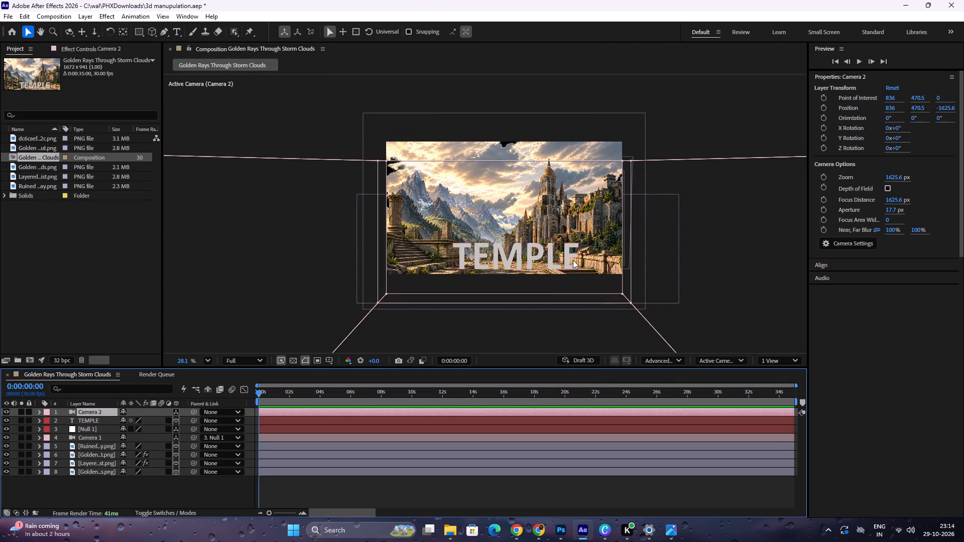
pyautogui.press('space')
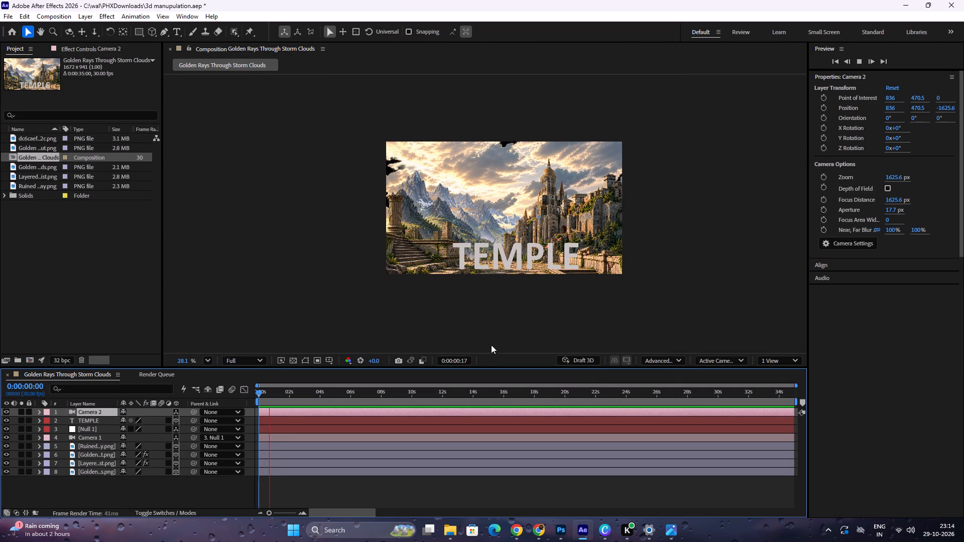
pyautogui.press('space')
pyautogui.press('space')
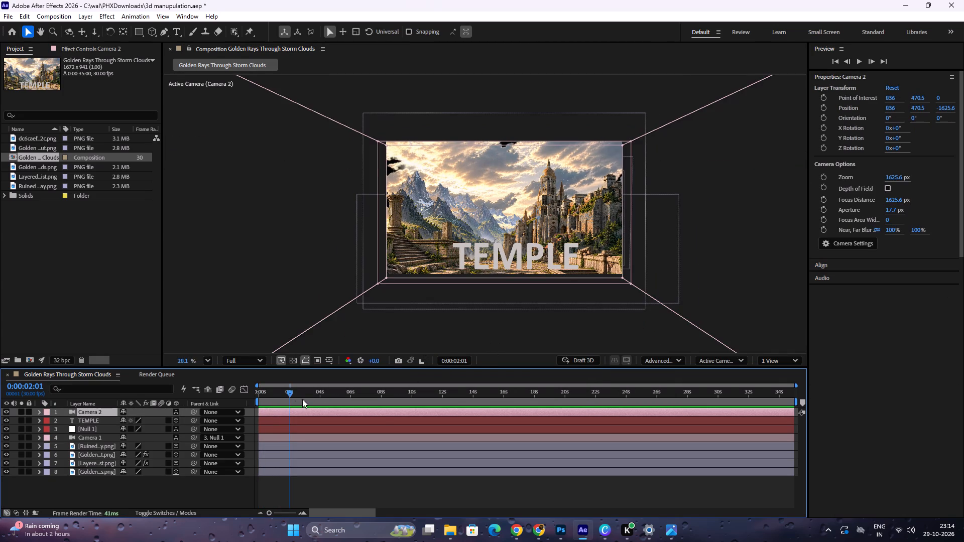
# Play back the opening seconds again from the start to check the scene through the second camera.
pyautogui.press('space')
pyautogui.moveTo(309, 393); pyautogui.dragTo(239, 398)
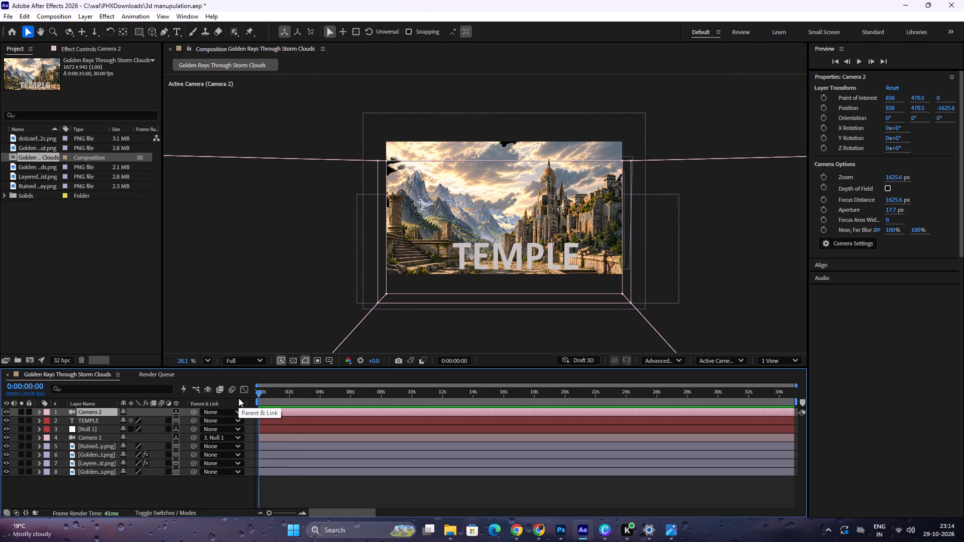
pyautogui.press('space')
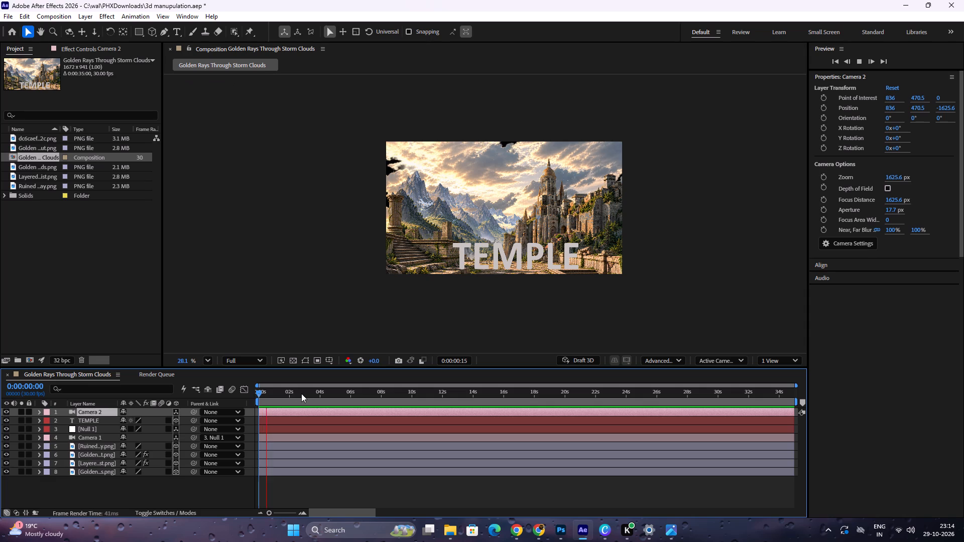
pyautogui.press('space')
pyautogui.press('space')
pyautogui.press('space')
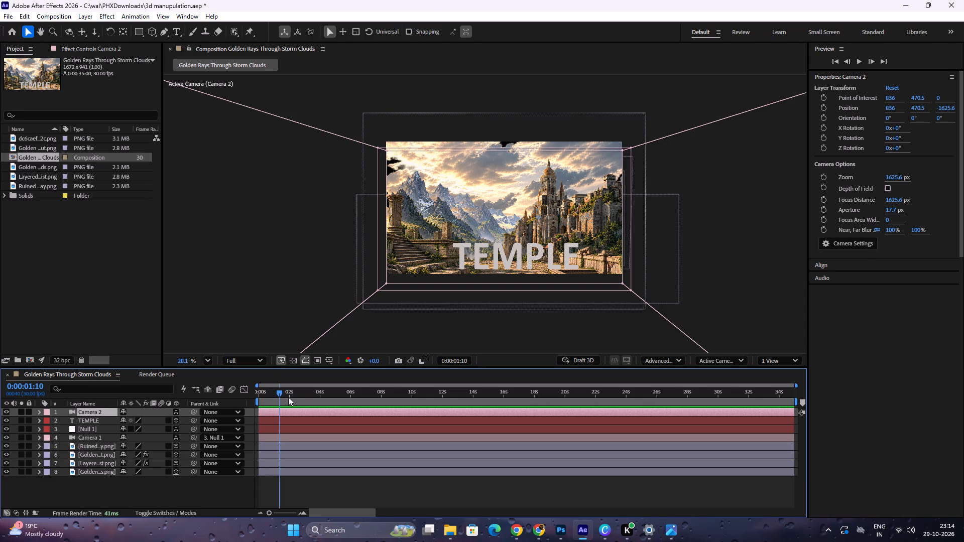
# Undo the addition of the second camera.
pyautogui.hotkey('ctrl', 'z')
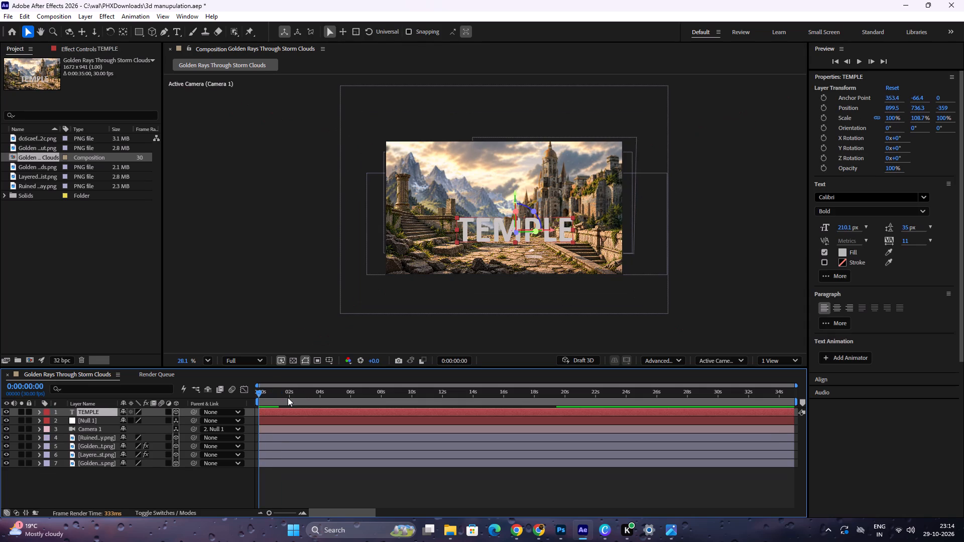
# Play back and scrub the opening seconds through Camera 1 to examine the TEMPLE text during the camera move.
pyautogui.click(259, 278)
pyautogui.press('space')
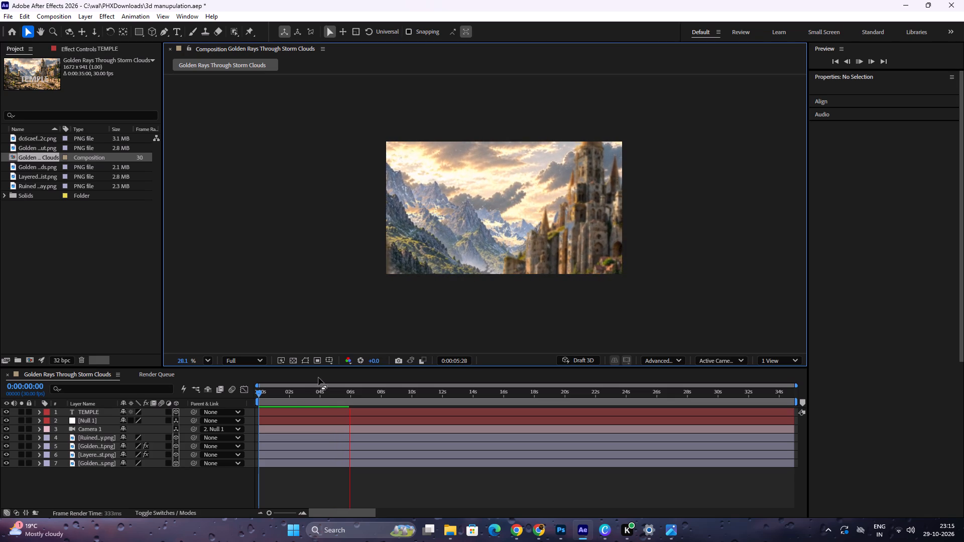
pyautogui.press('space')
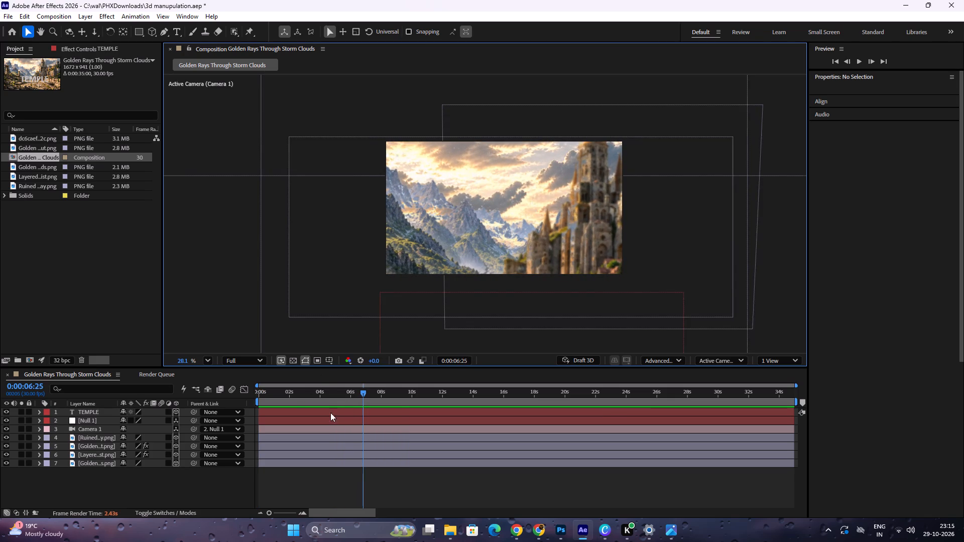
pyautogui.moveTo(364, 394); pyautogui.dragTo(245, 399)
pyautogui.press('space')
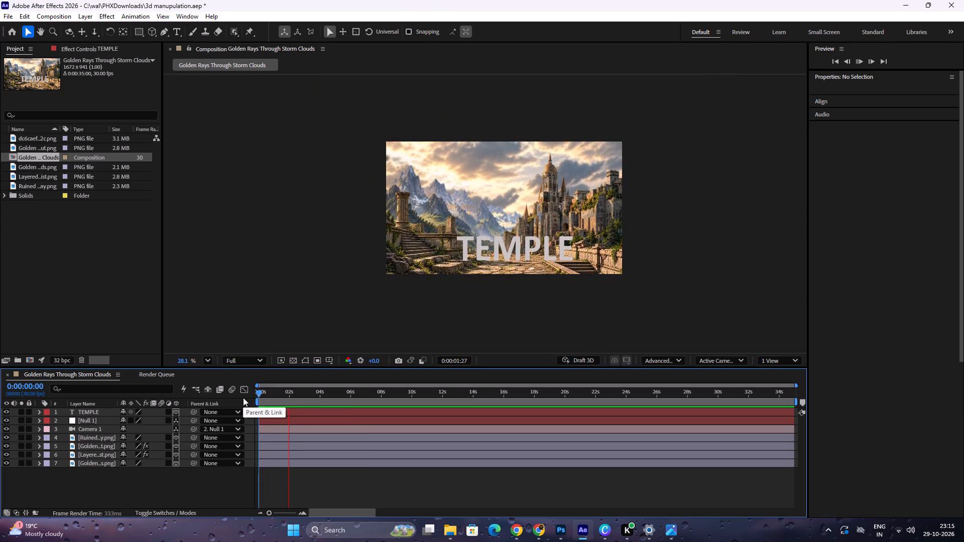
pyautogui.press('space')
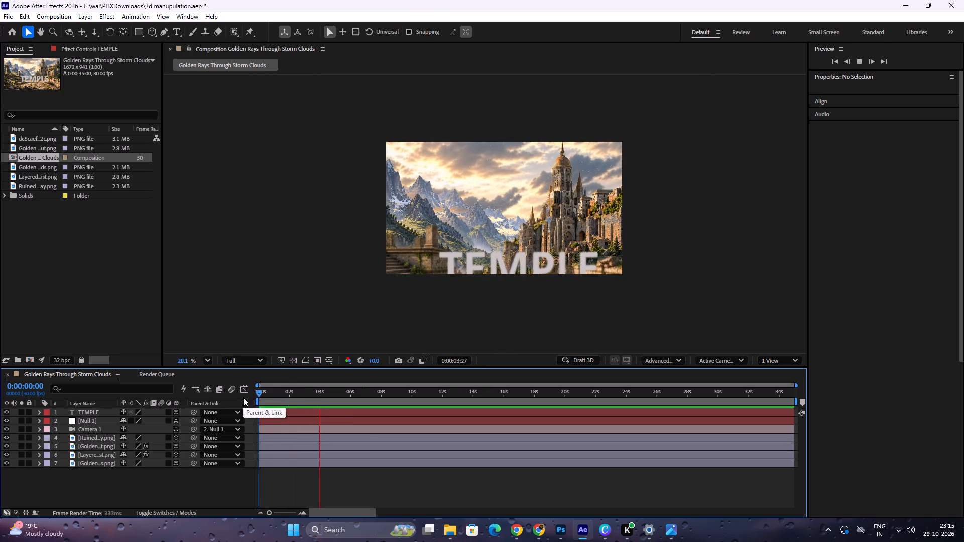
pyautogui.moveTo(321, 391); pyautogui.dragTo(257, 398)
pyautogui.press('space')
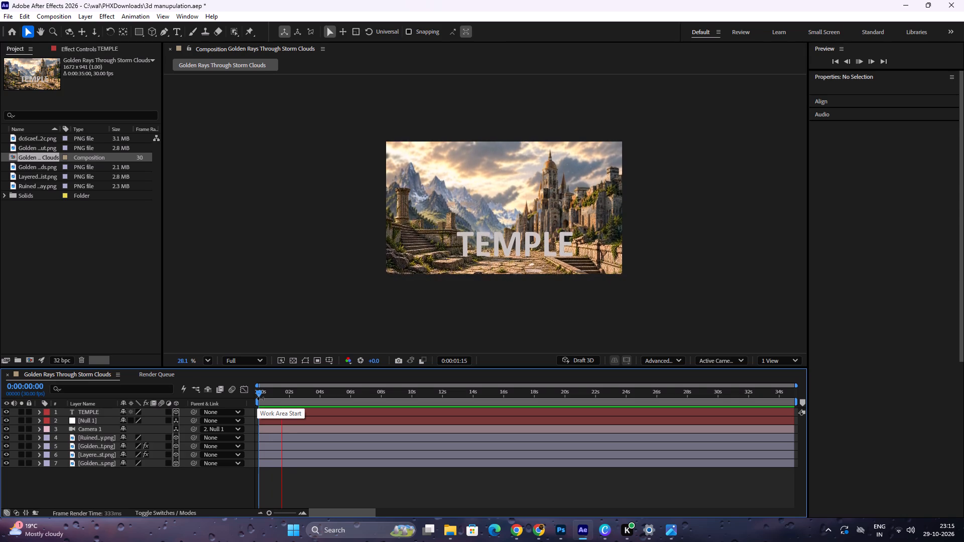
pyautogui.press('space')
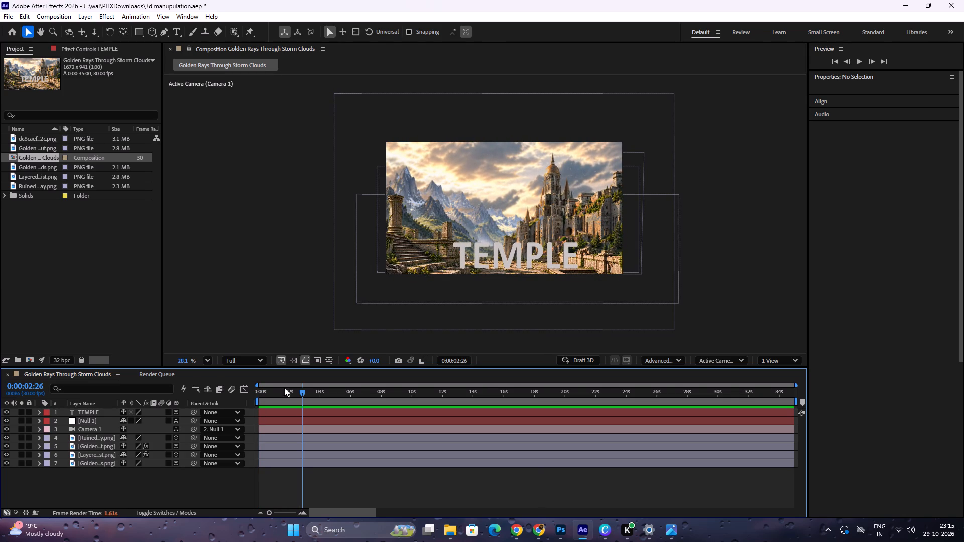
pyautogui.moveTo(302, 391); pyautogui.dragTo(258, 395)
pyautogui.moveTo(257, 390); pyautogui.dragTo(304, 402)
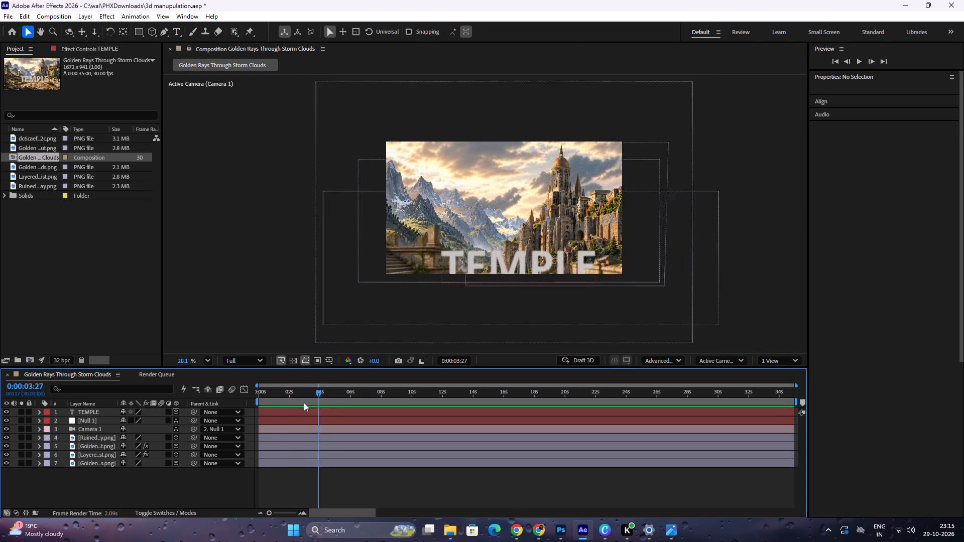
pyautogui.moveTo(304, 402); pyautogui.dragTo(285, 399)
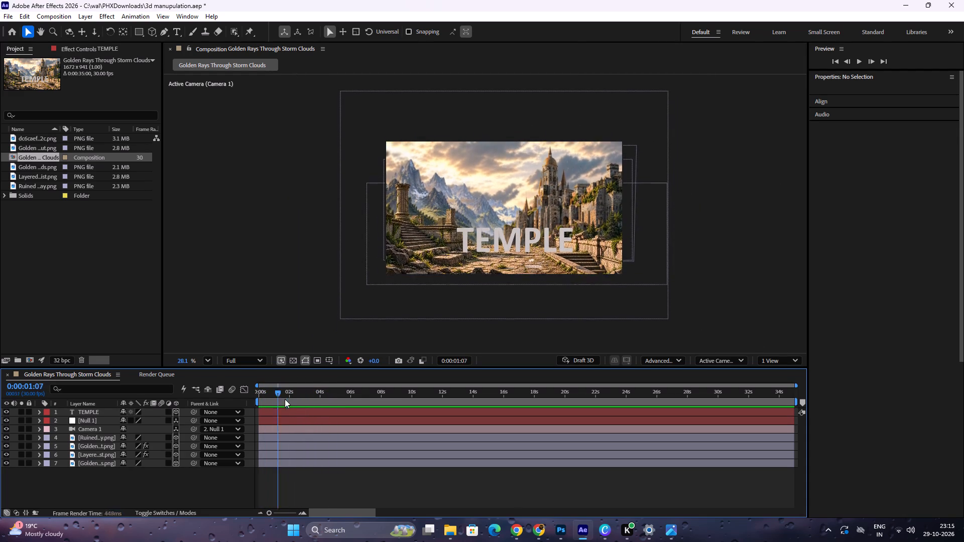
pyautogui.moveTo(285, 399); pyautogui.dragTo(281, 396)
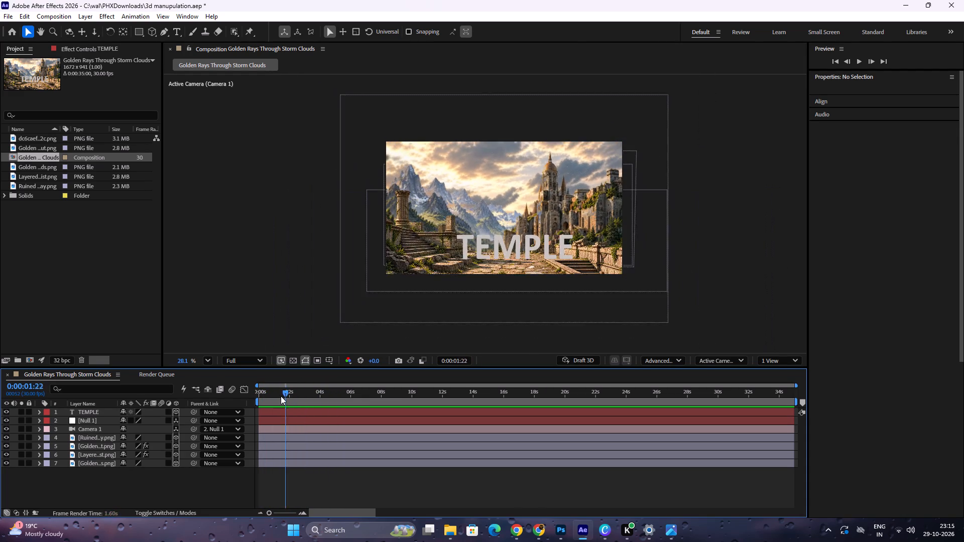
pyautogui.moveTo(281, 396); pyautogui.dragTo(256, 397)
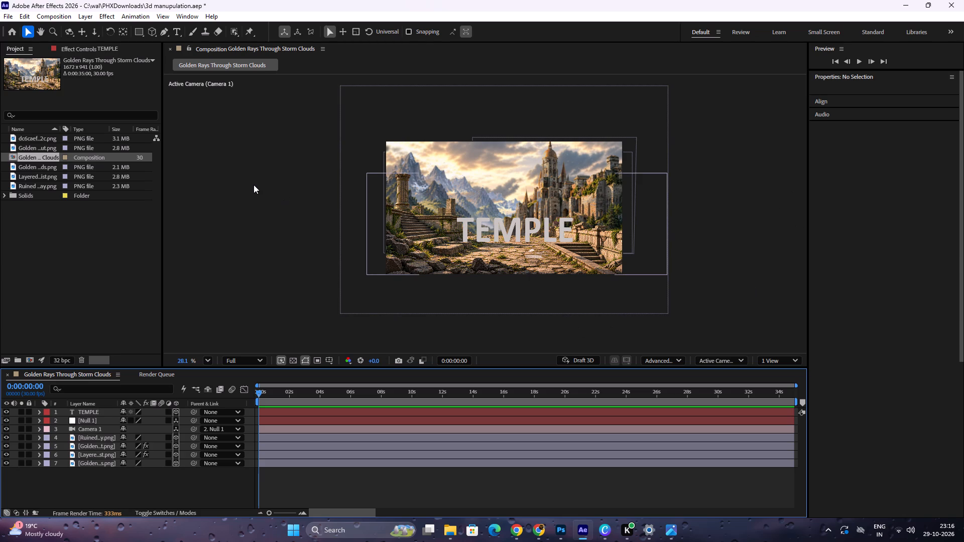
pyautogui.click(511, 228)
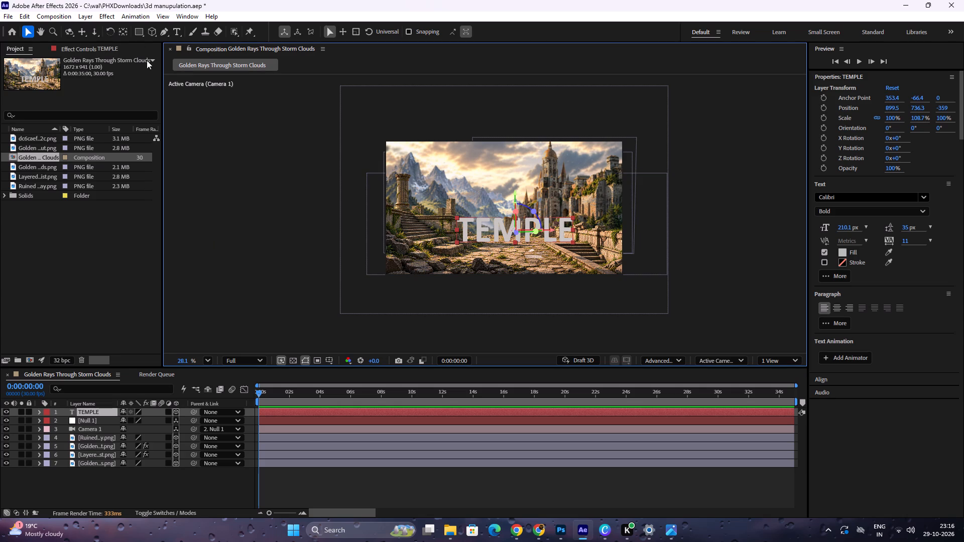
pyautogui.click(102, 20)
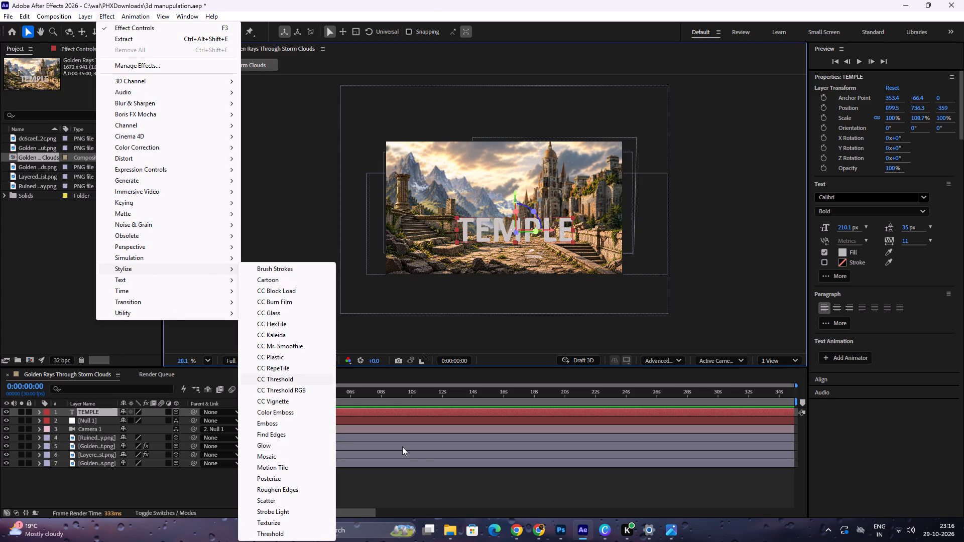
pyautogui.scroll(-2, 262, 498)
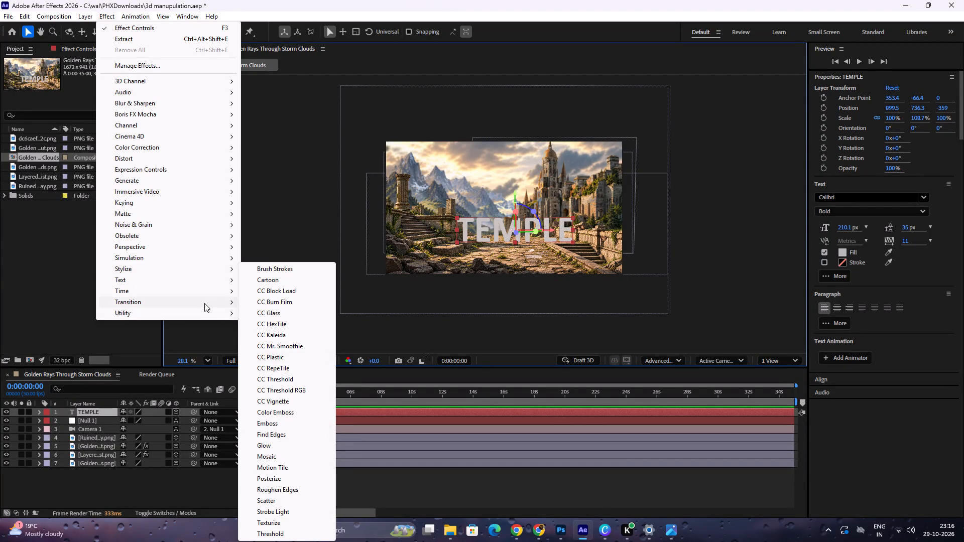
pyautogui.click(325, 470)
# Duplicate the TEMPLE text layer and shift the copy slightly sideways to about 932.5, 736.3.
pyautogui.click(304, 416)
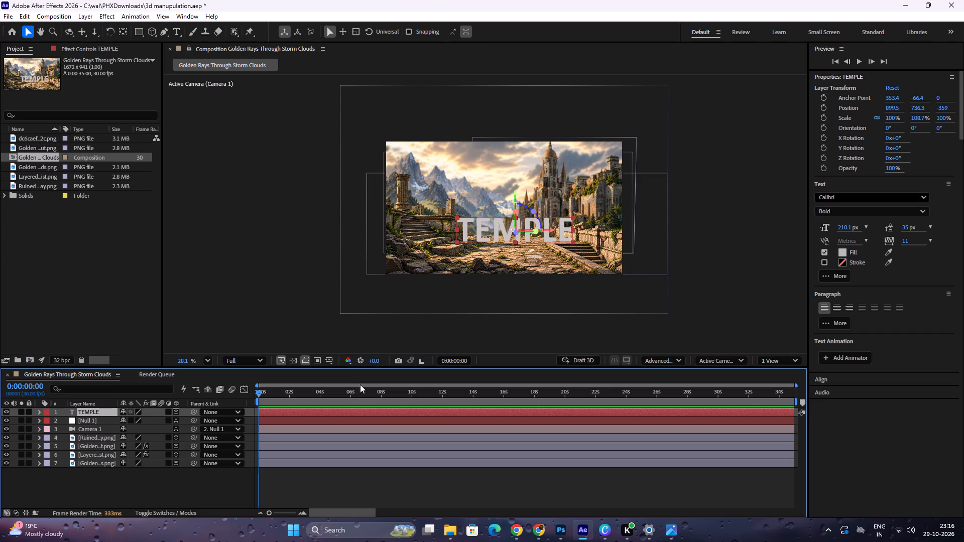
pyautogui.hotkey('ctrl', 'c')
pyautogui.hotkey('ctrl', 'v')
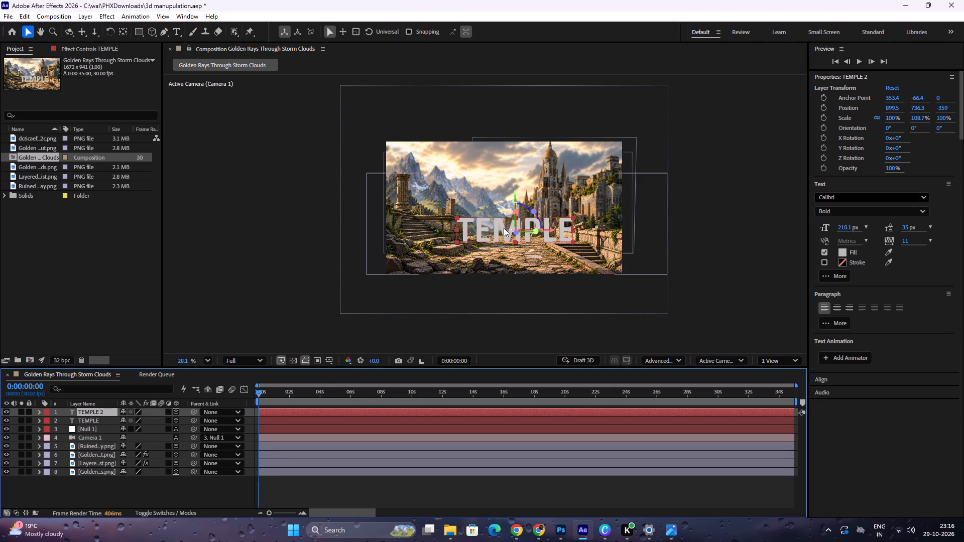
pyautogui.moveTo(504, 228); pyautogui.dragTo(508, 228)
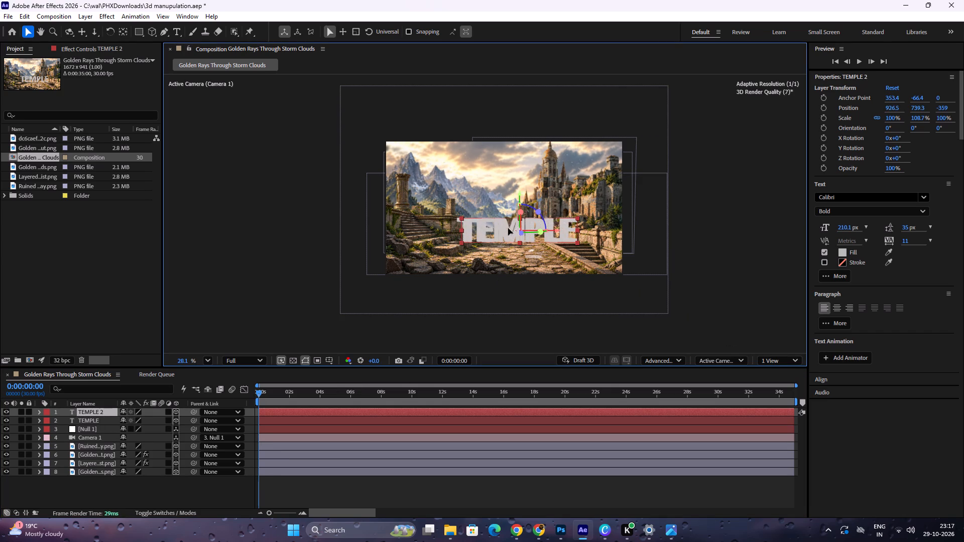
pyautogui.moveTo(508, 228); pyautogui.dragTo(509, 228)
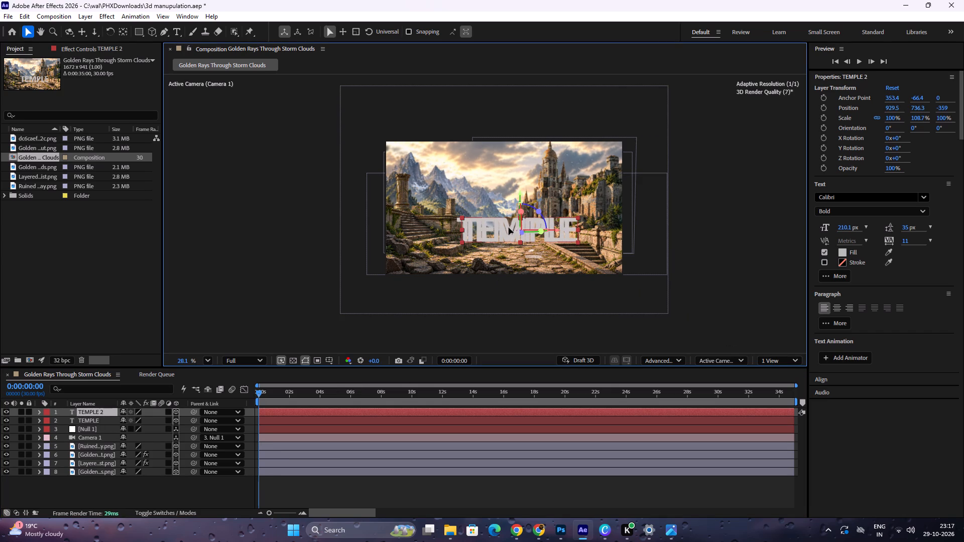
pyautogui.moveTo(509, 228); pyautogui.dragTo(509, 228)
# Move the duplicate TEMPLE layer directly below the original TEMPLE layer in the stacking order.
pyautogui.scroll(-1, 488, 260)
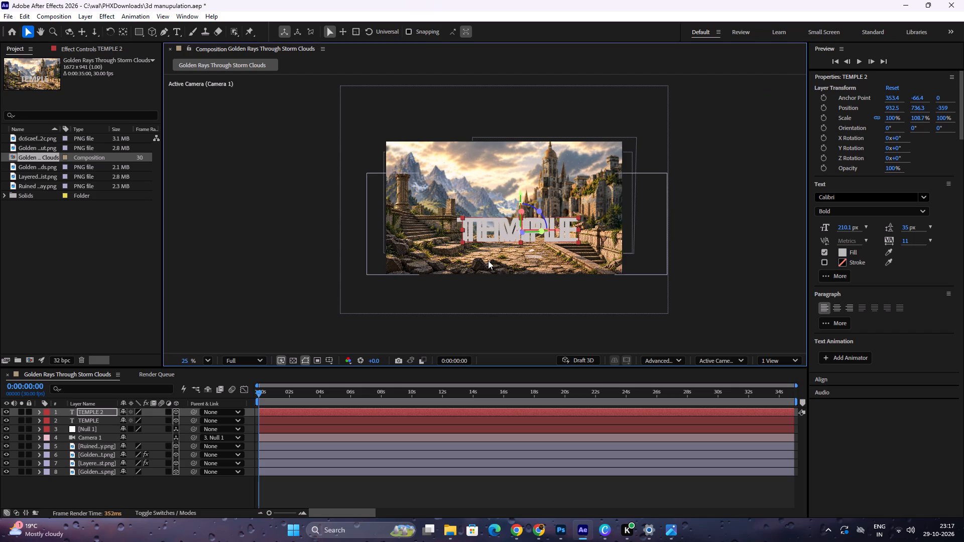
pyautogui.moveTo(101, 410); pyautogui.dragTo(99, 425)
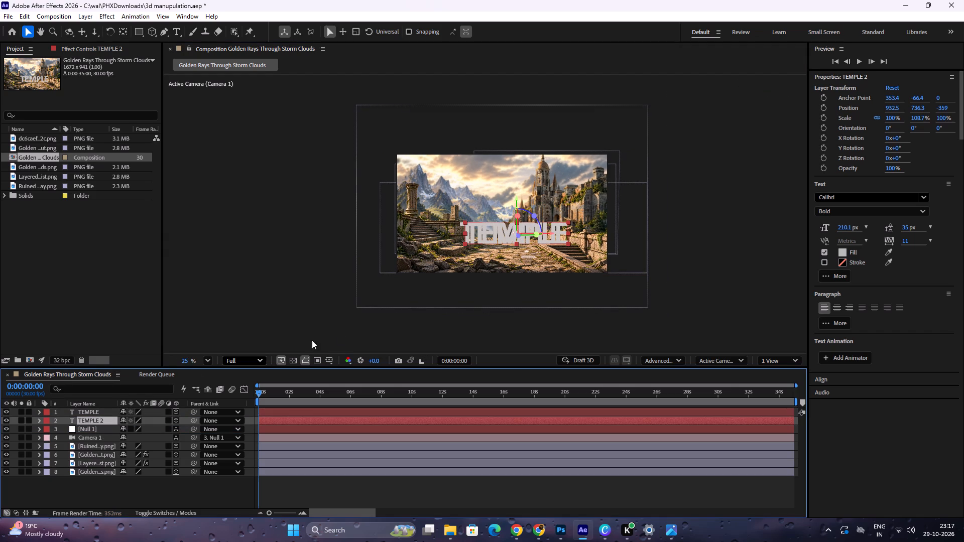
# Reduce the duplicate TEMPLE layer's opacity to 42%.
pyautogui.scroll(4, 336, 339)
pyautogui.press('space')
pyautogui.press('space')
pyautogui.press('space')
pyautogui.press('space')
pyautogui.press('space')
pyautogui.press('space')
pyautogui.press('space')
pyautogui.moveTo(602, 188); pyautogui.dragTo(465, 220)
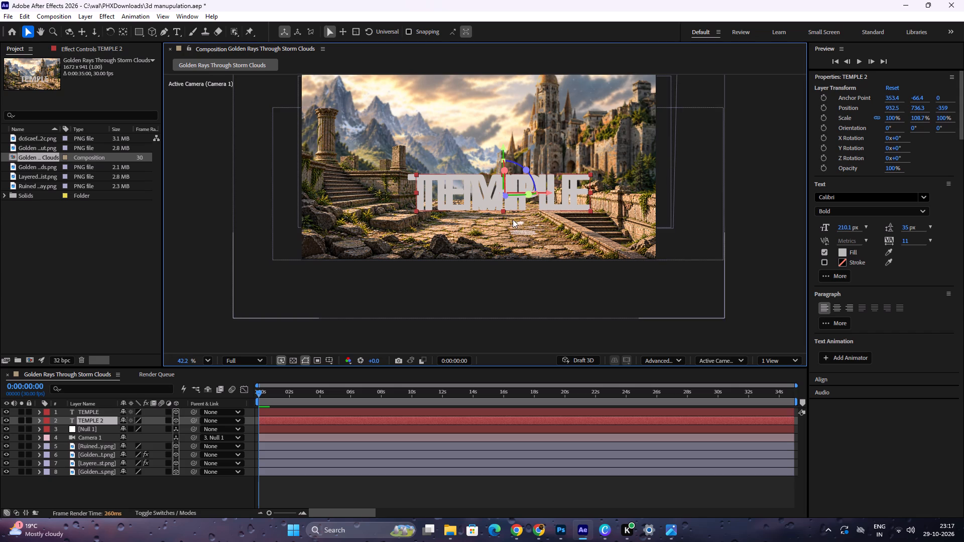
pyautogui.click(38, 419)
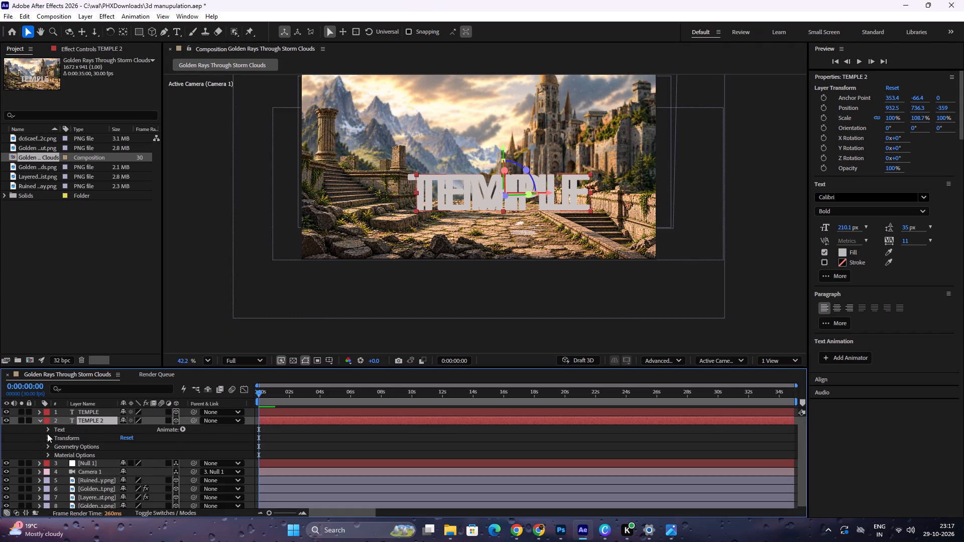
pyautogui.click(47, 434)
pyautogui.moveTo(126, 504); pyautogui.dragTo(101, 509)
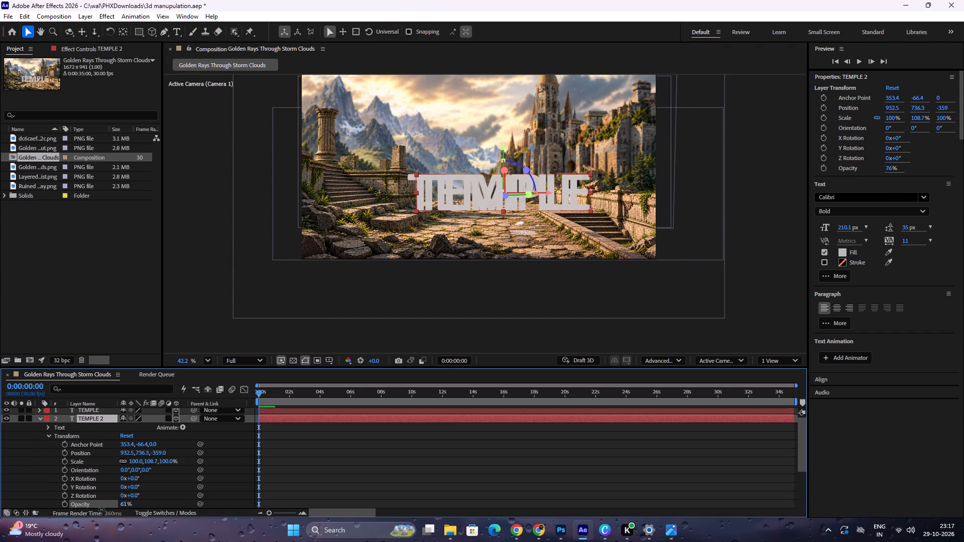
pyautogui.moveTo(101, 509); pyautogui.dragTo(55, 510)
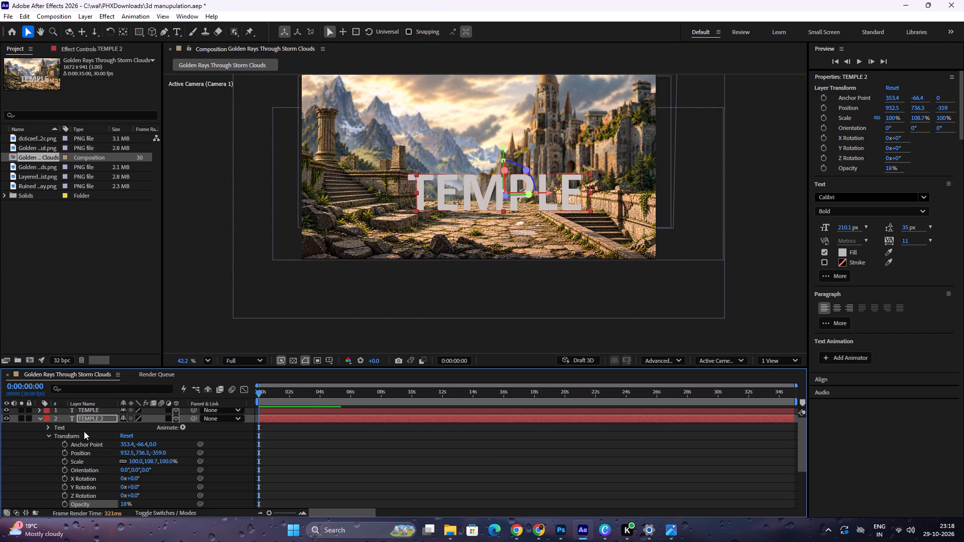
pyautogui.moveTo(123, 504); pyautogui.dragTo(133, 505)
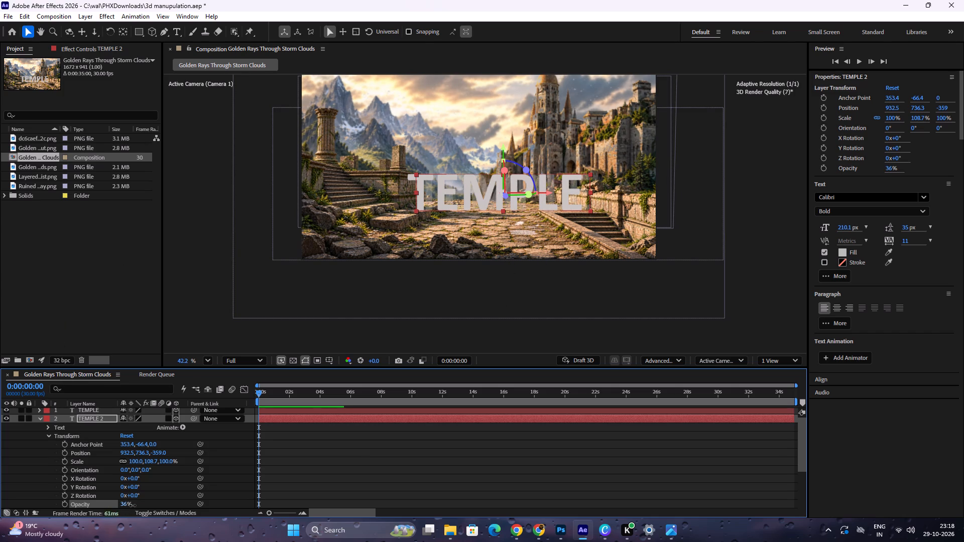
pyautogui.moveTo(133, 505); pyautogui.dragTo(136, 505)
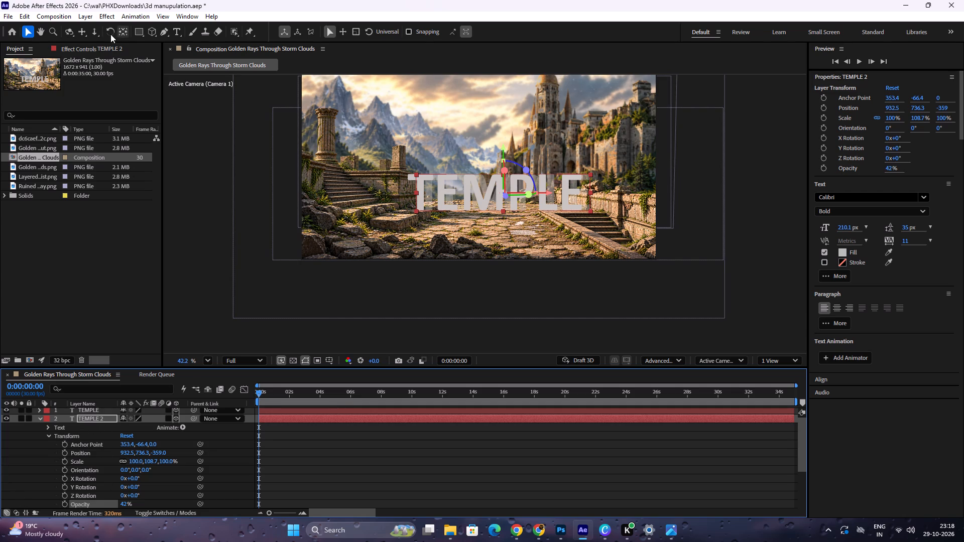
# Change the duplicate TEMPLE text's fill colour to black, 000000.
pyautogui.click(173, 33)
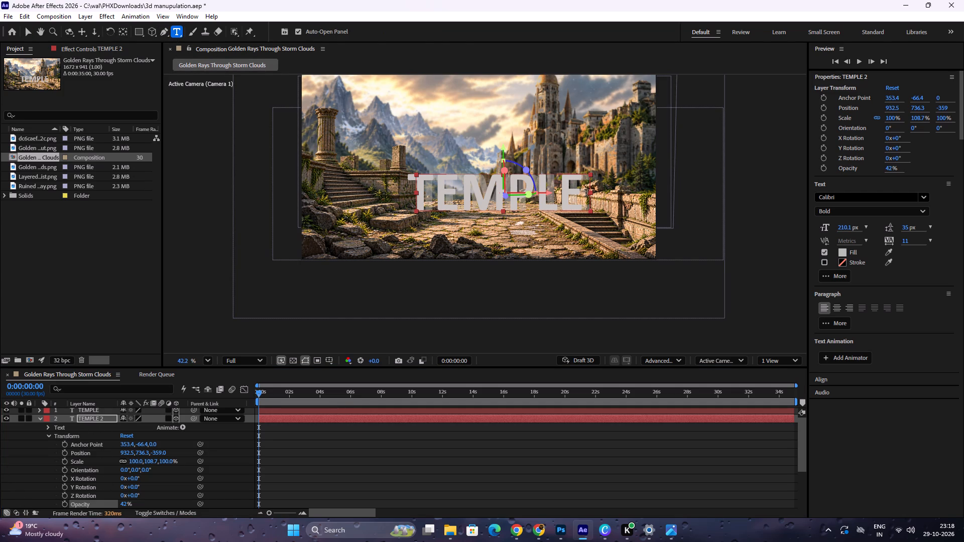
pyautogui.moveTo(585, 193); pyautogui.dragTo(385, 186)
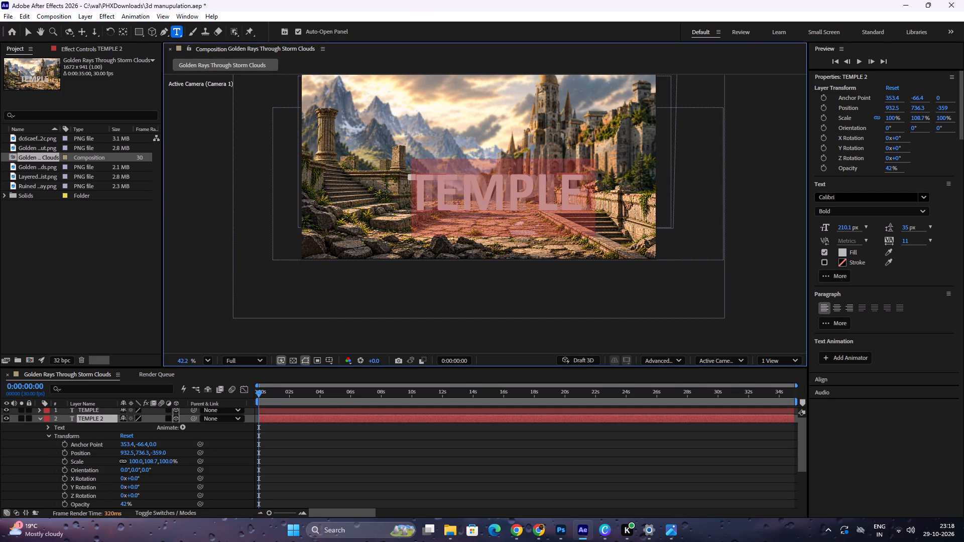
pyautogui.moveTo(385, 186); pyautogui.dragTo(383, 186)
pyautogui.click(844, 254)
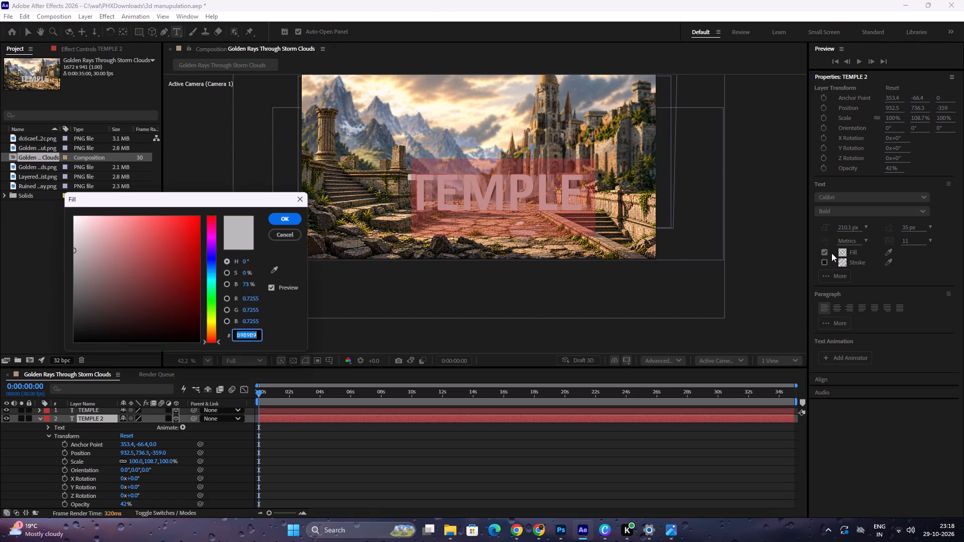
pyautogui.moveTo(172, 257); pyautogui.dragTo(238, 419)
pyautogui.click(295, 217)
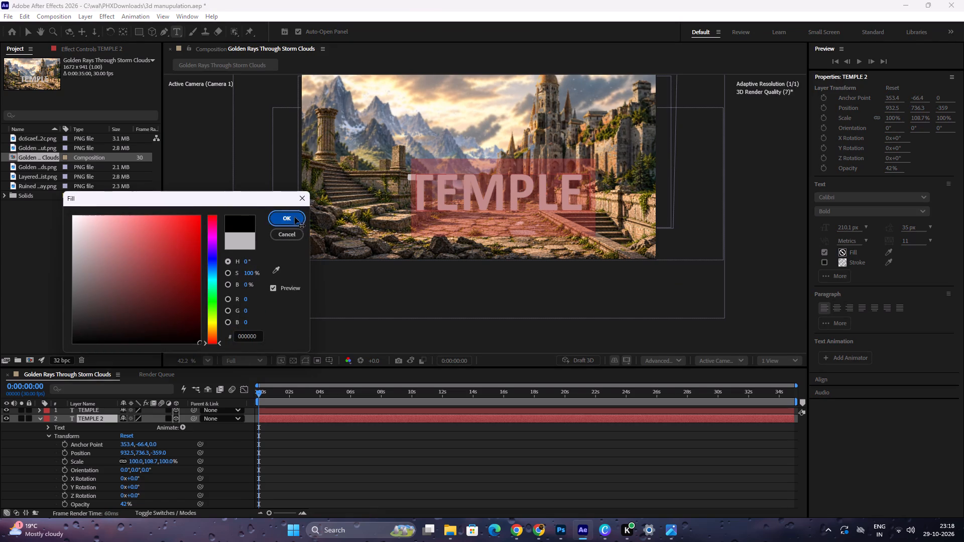
pyautogui.click(32, 37)
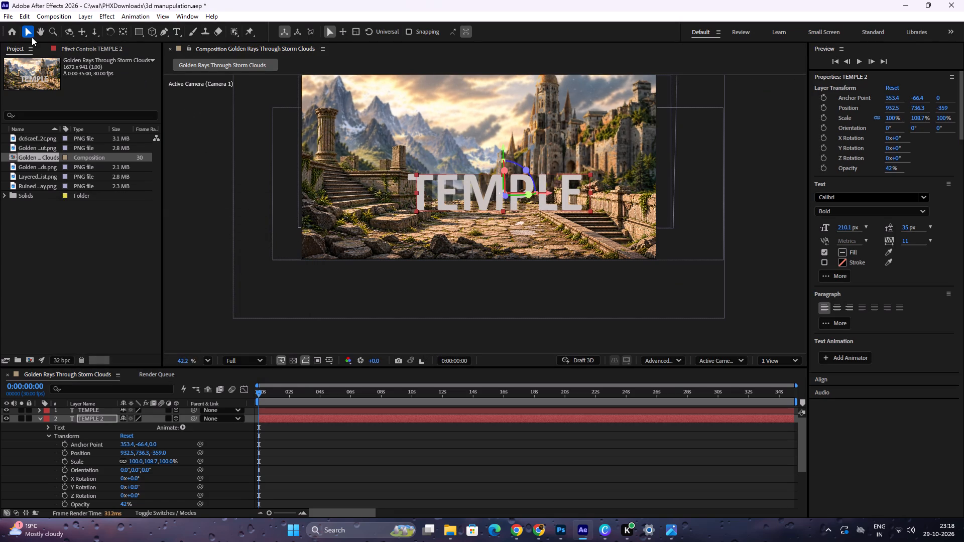
pyautogui.click(209, 337)
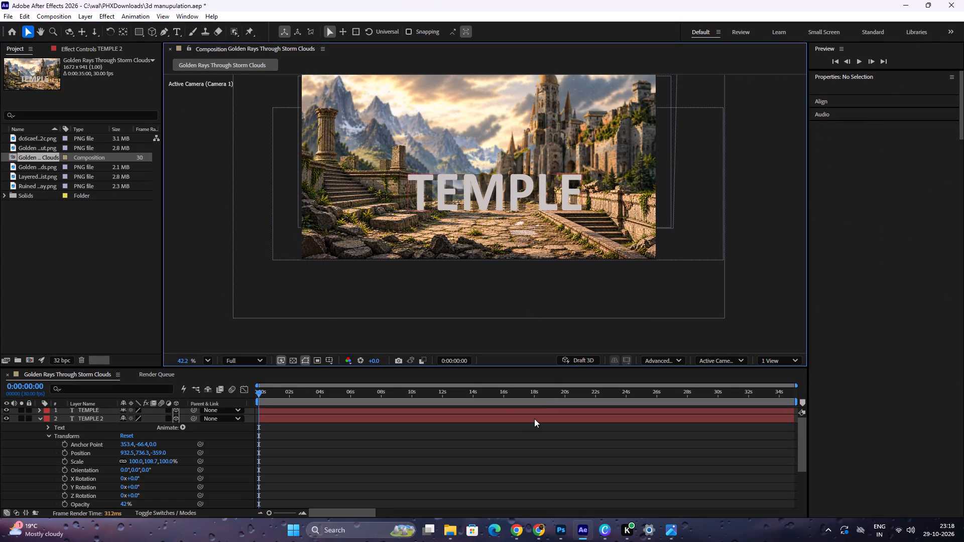
# Tilt the duplicate TEMPLE text around its X axis to about 26°.
pyautogui.click(83, 418)
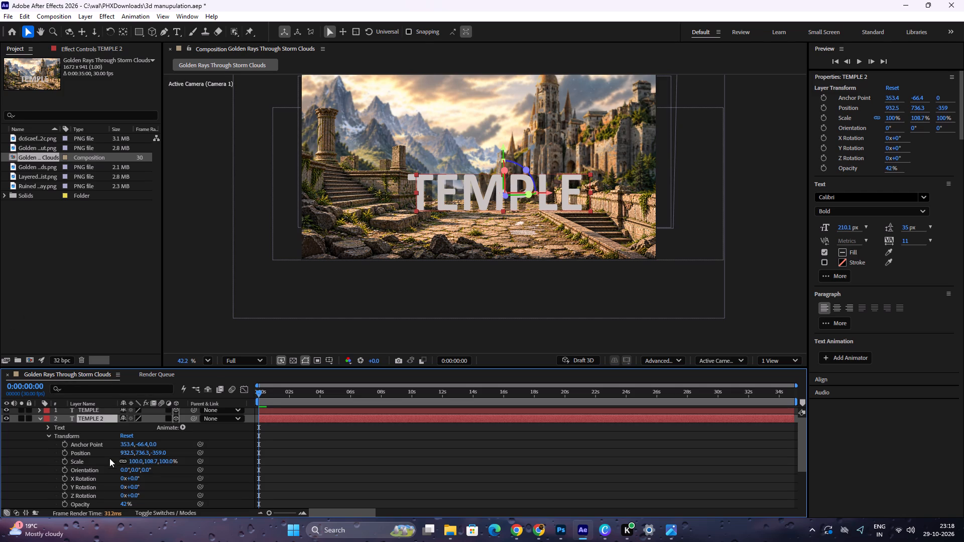
pyautogui.click(133, 475)
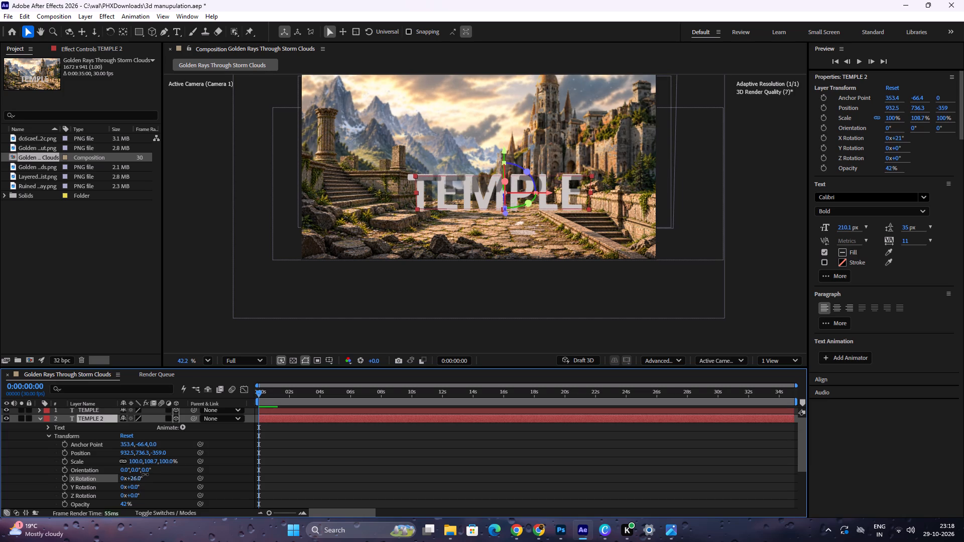
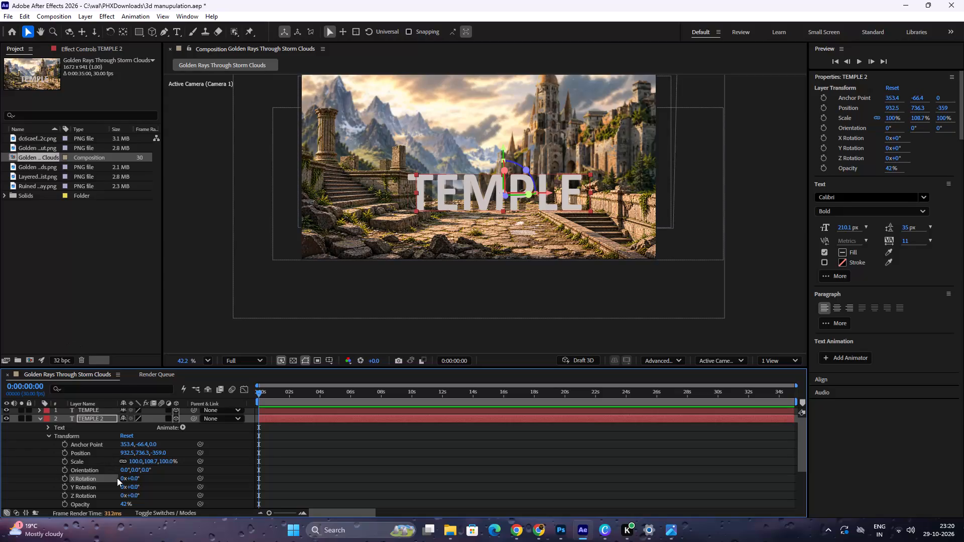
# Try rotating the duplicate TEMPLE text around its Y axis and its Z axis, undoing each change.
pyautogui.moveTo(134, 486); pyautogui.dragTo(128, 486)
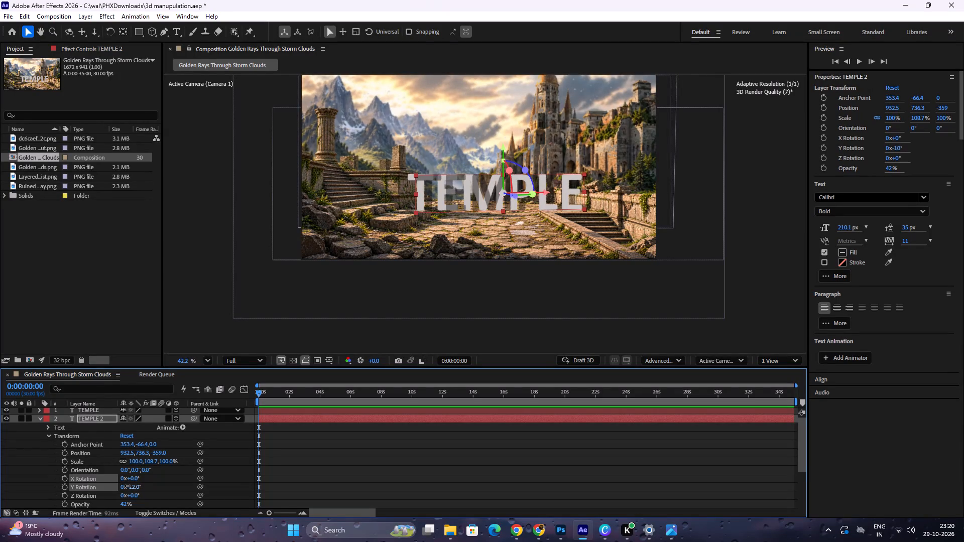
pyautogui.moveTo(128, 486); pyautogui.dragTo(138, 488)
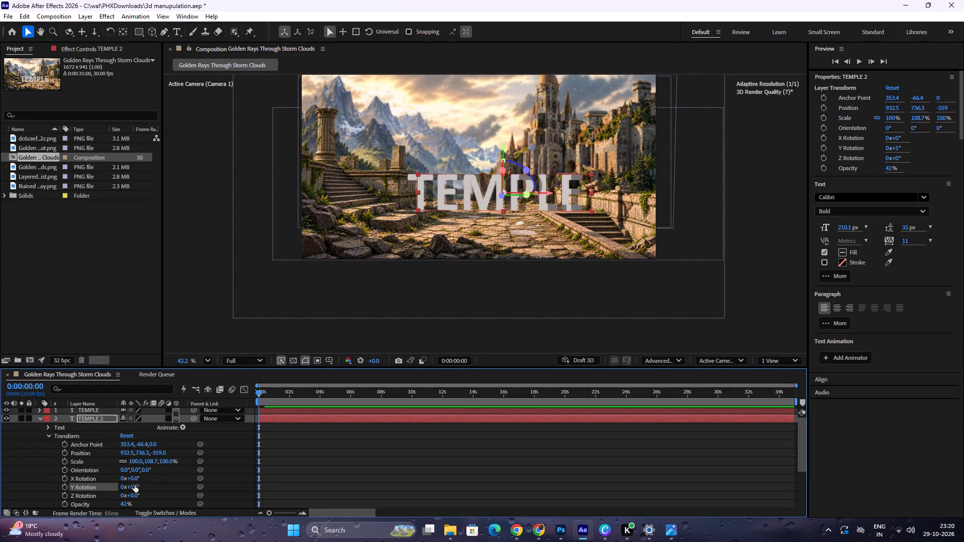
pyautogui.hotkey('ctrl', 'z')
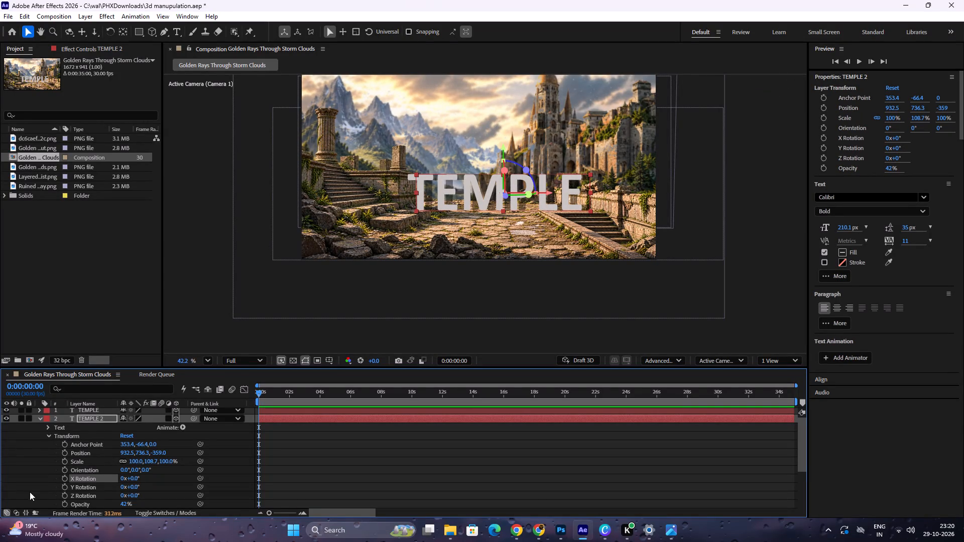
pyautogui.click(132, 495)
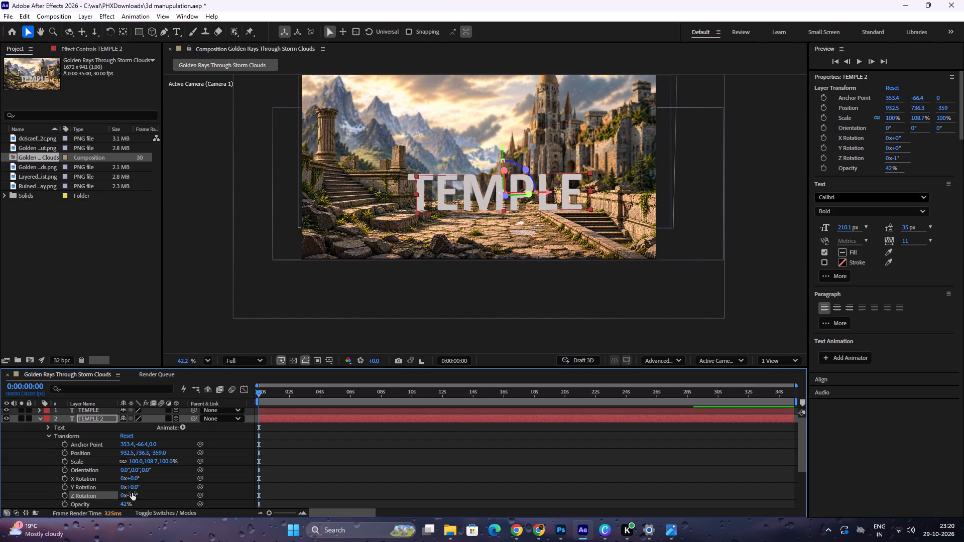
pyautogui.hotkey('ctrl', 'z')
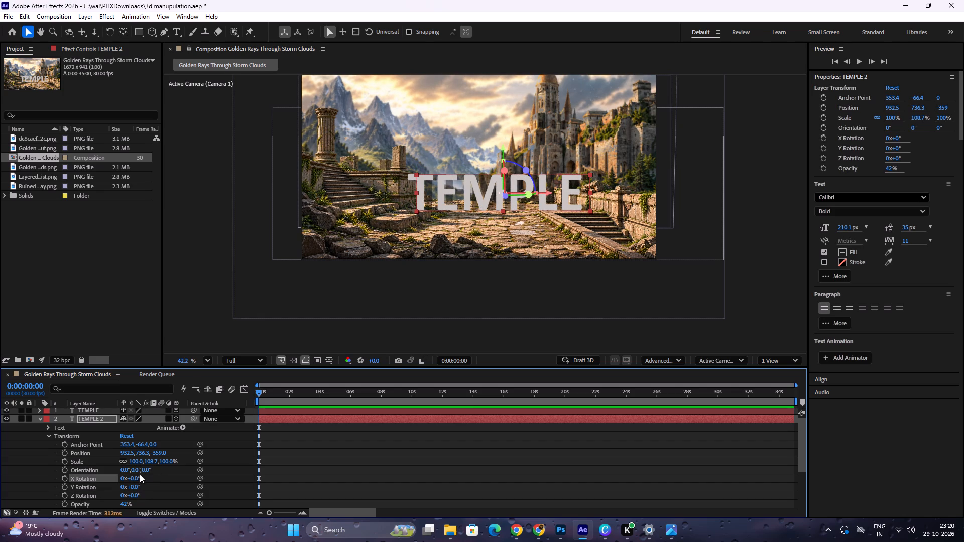
# Tilt the duplicate TEMPLE text around its X axis to -61° so it lies back like a ground shadow.
pyautogui.moveTo(133, 477); pyautogui.dragTo(99, 485)
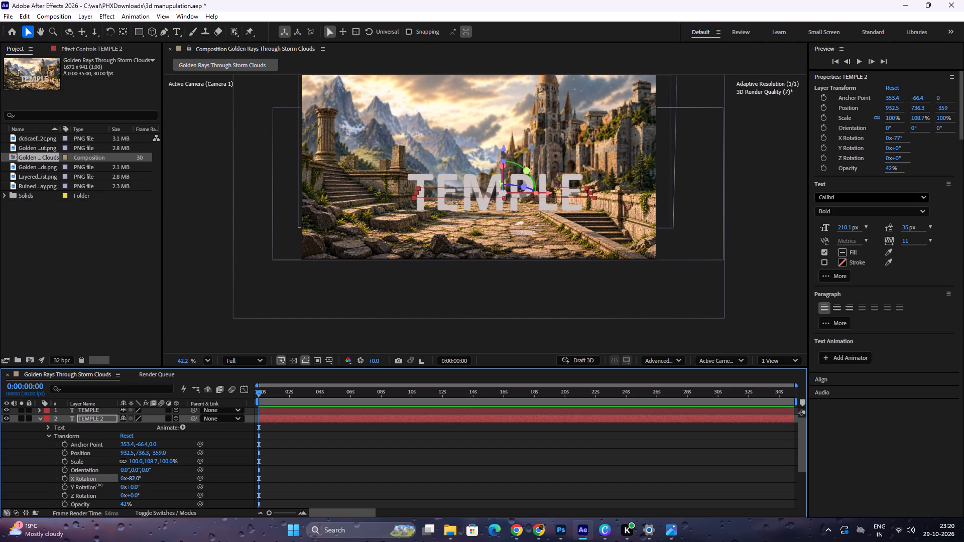
pyautogui.moveTo(99, 485); pyautogui.dragTo(117, 492)
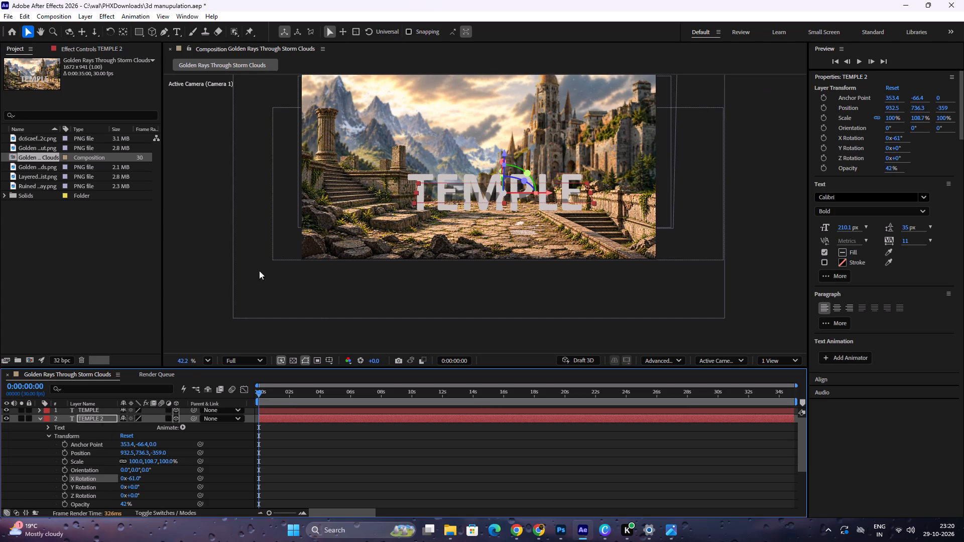
# Shift the duplicate TEMPLE text's position to about 971.5, 794.3, -329 so it sits at the base of the title.
pyautogui.moveTo(130, 454); pyautogui.dragTo(157, 456)
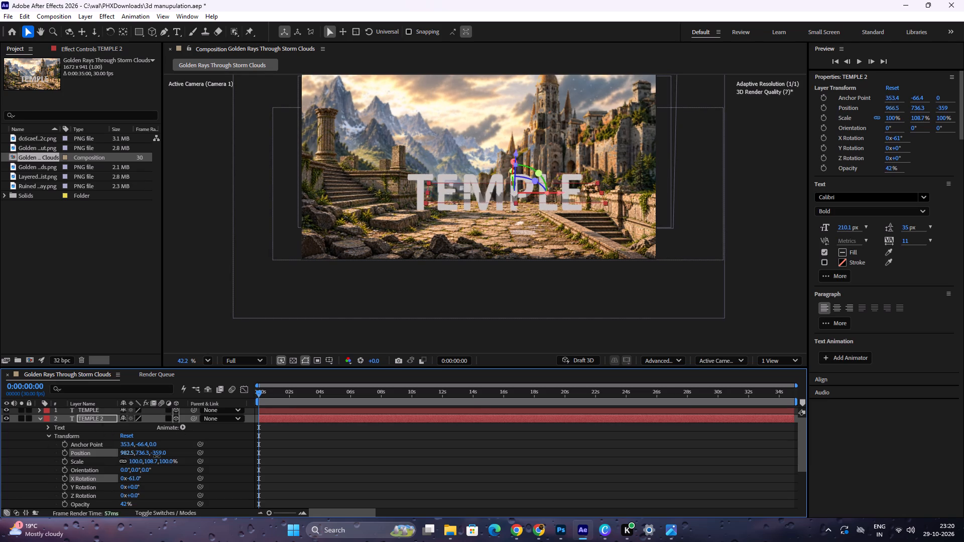
pyautogui.moveTo(157, 456); pyautogui.dragTo(151, 456)
pyautogui.moveTo(146, 453); pyautogui.dragTo(136, 454)
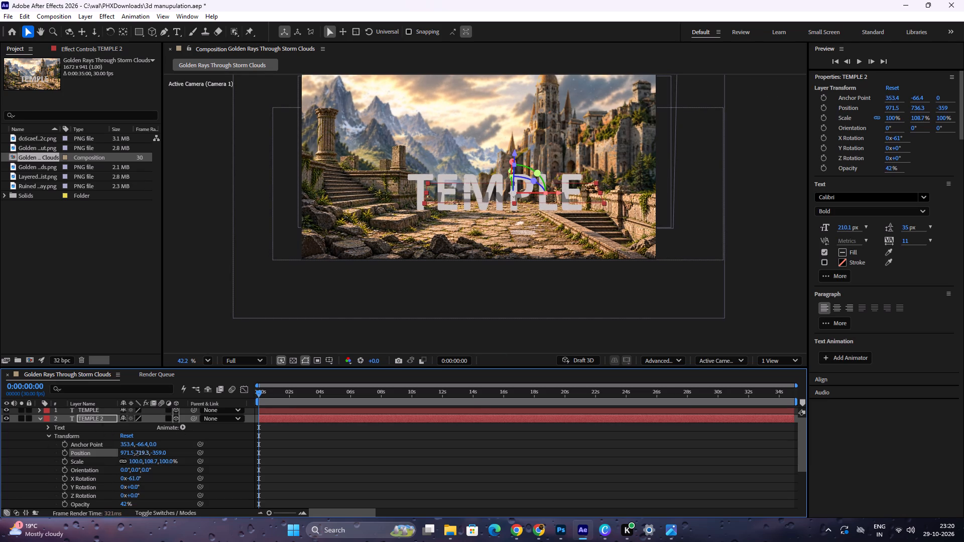
pyautogui.moveTo(136, 454); pyautogui.dragTo(162, 466)
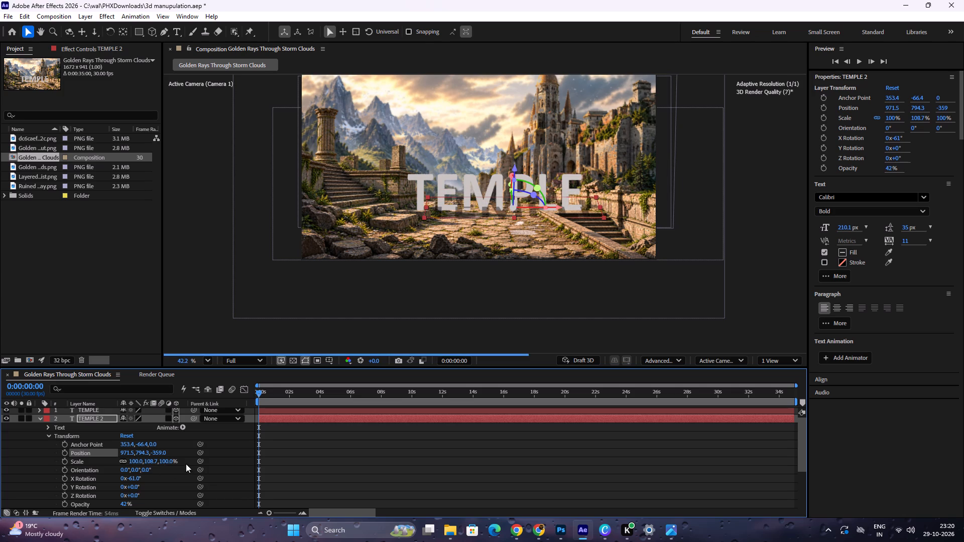
pyautogui.moveTo(160, 455); pyautogui.dragTo(165, 460)
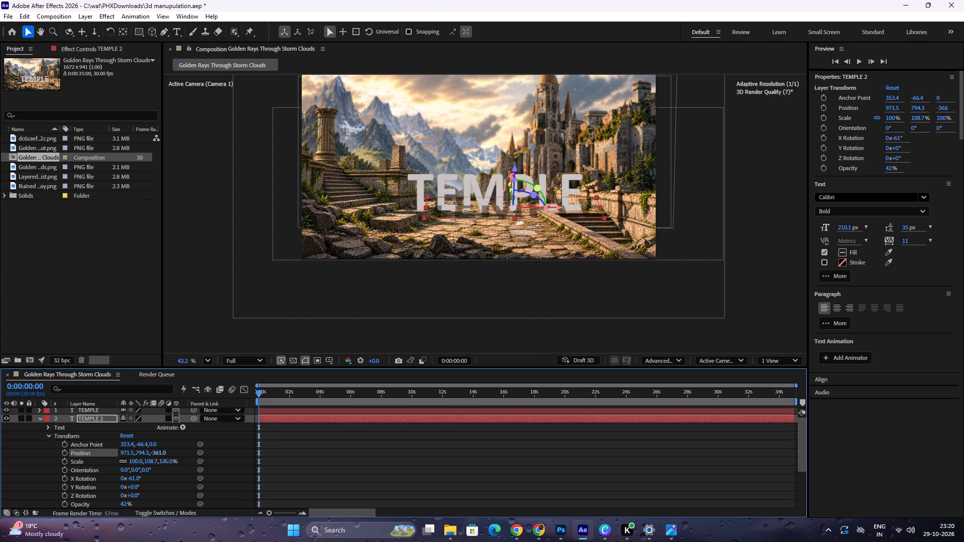
pyautogui.moveTo(165, 460); pyautogui.dragTo(175, 456)
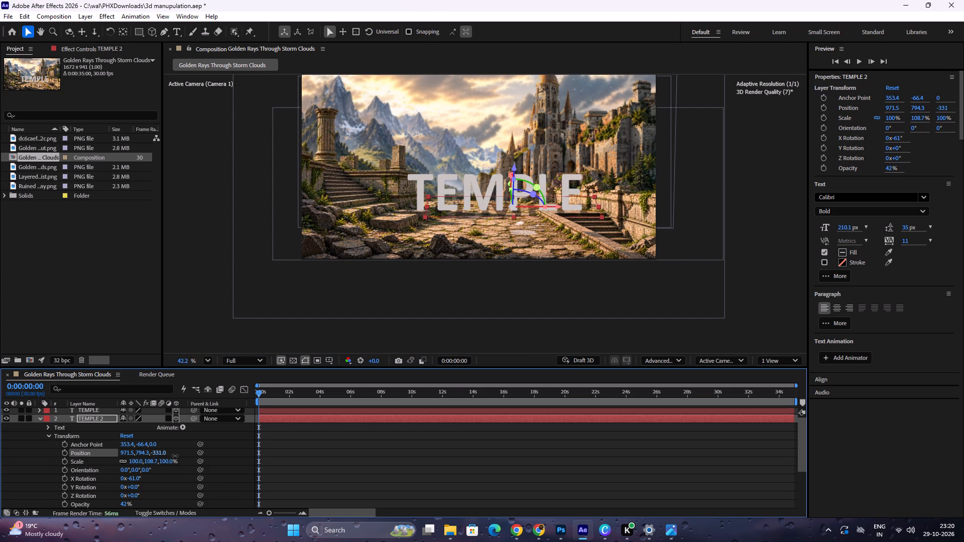
pyautogui.moveTo(175, 456); pyautogui.dragTo(176, 456)
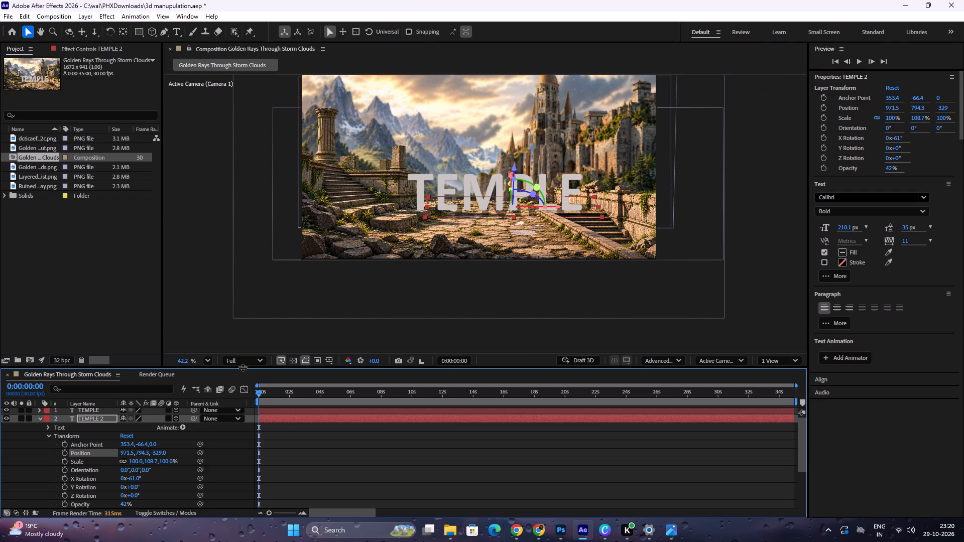
# Play back the composition from the start to examine the title and its shadow during the camera move.
pyautogui.press('space')
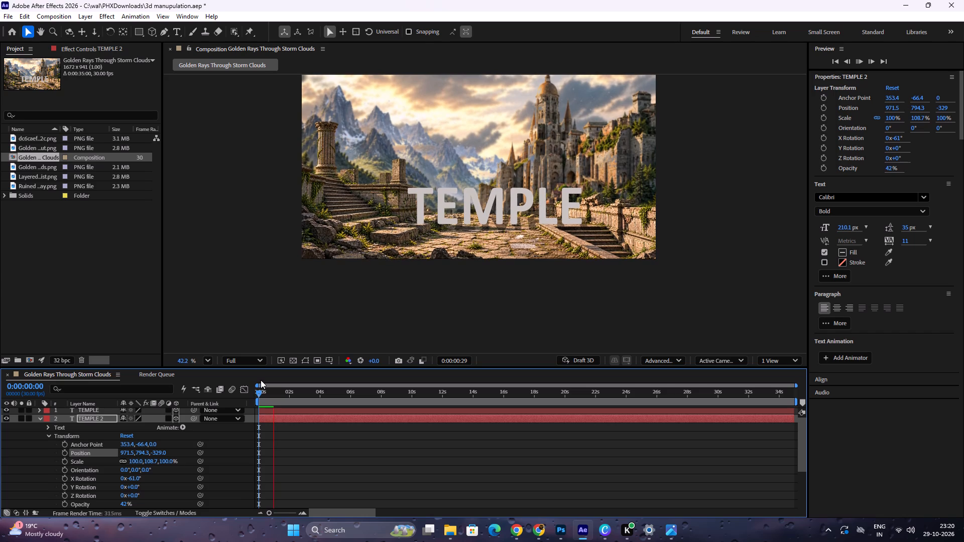
pyautogui.press('space')
pyautogui.press('space')
pyautogui.press('space')
pyautogui.press('space')
pyautogui.press('space')
pyautogui.press('space')
pyautogui.press('space')
pyautogui.press('space')
pyautogui.press('space')
pyautogui.press('space')
pyautogui.press('space')
pyautogui.press('space')
pyautogui.press('space')
pyautogui.press('space')
pyautogui.press('space')
pyautogui.press('space')
pyautogui.press('space')
pyautogui.press('space')
pyautogui.press('space')
pyautogui.press('space')
pyautogui.moveTo(384, 223); pyautogui.dragTo(382, 267)
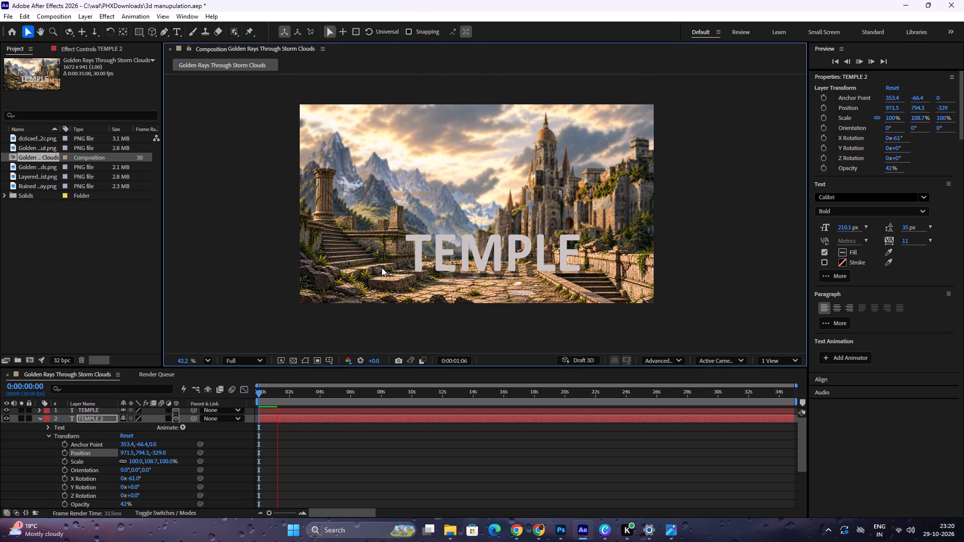
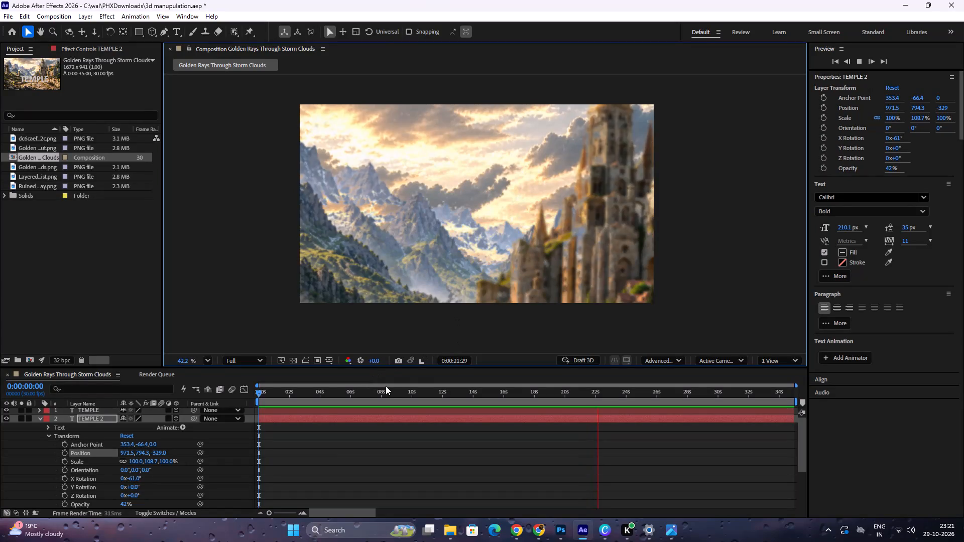
# At frame 0:00:00:06, nudge the TEMPLE 2 shadow text's Y position to 790.3 and its Z position to about -324.
pyautogui.moveTo(387, 397); pyautogui.dragTo(262, 409)
pyautogui.click(748, 298)
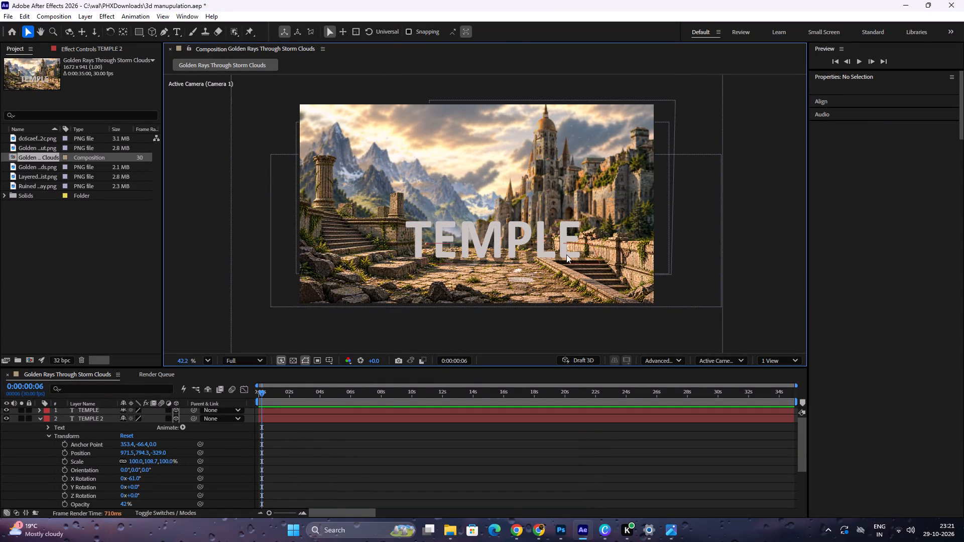
pyautogui.click(501, 259)
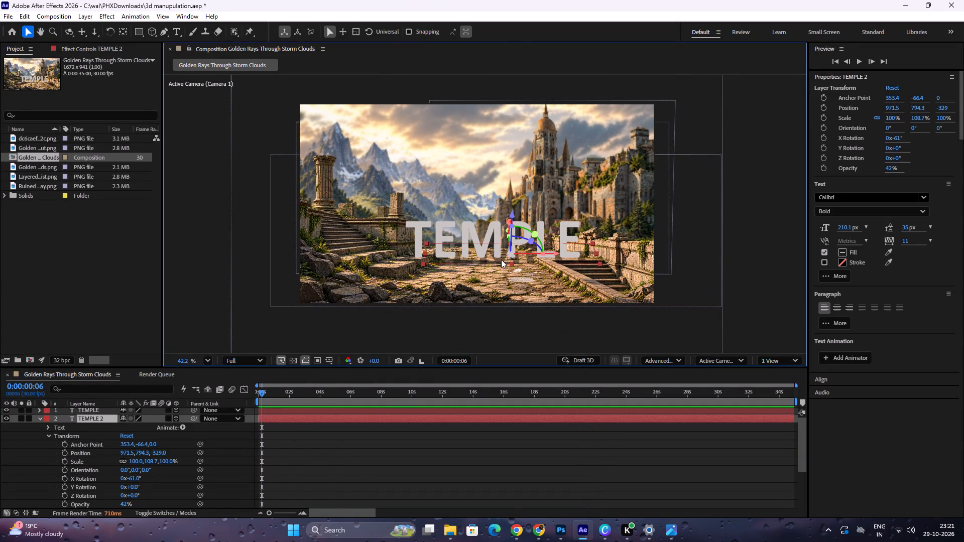
pyautogui.click(141, 454)
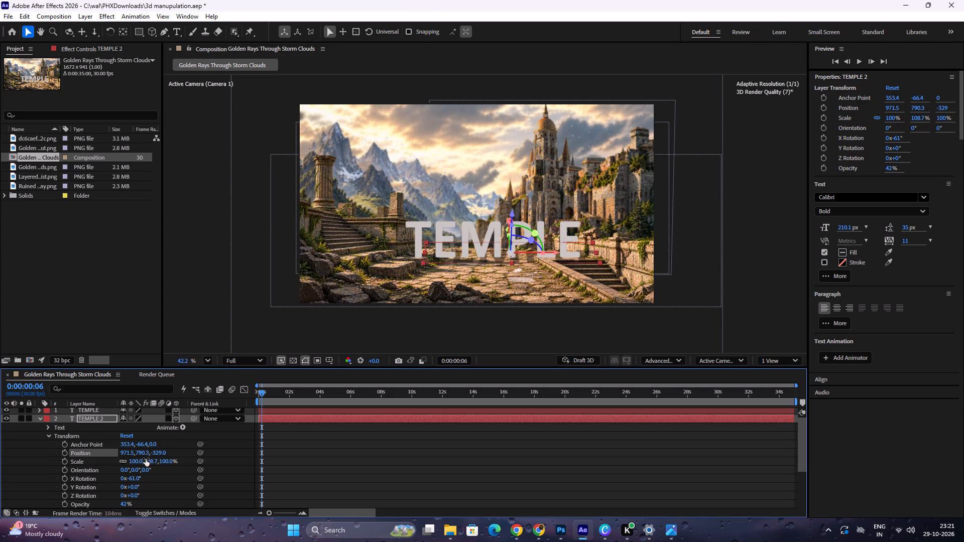
pyautogui.click(156, 454)
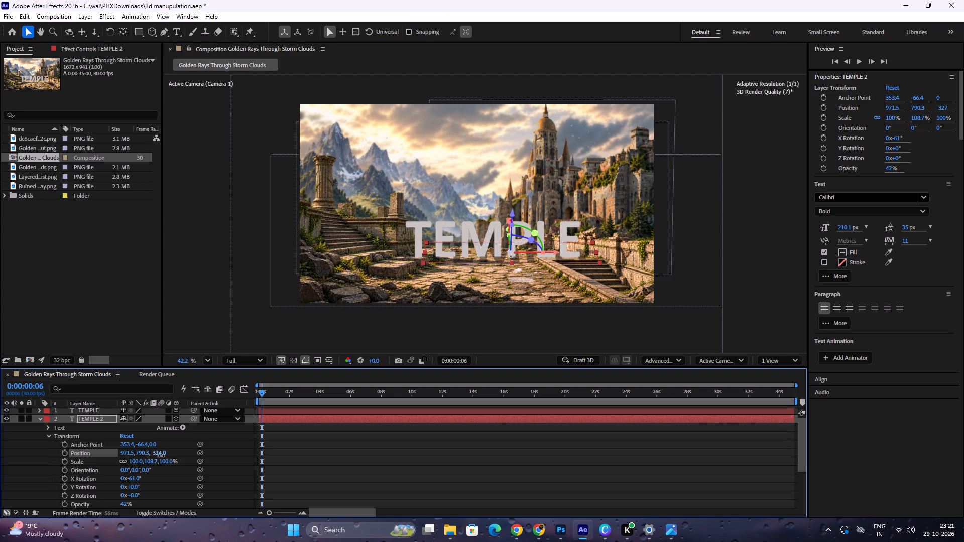
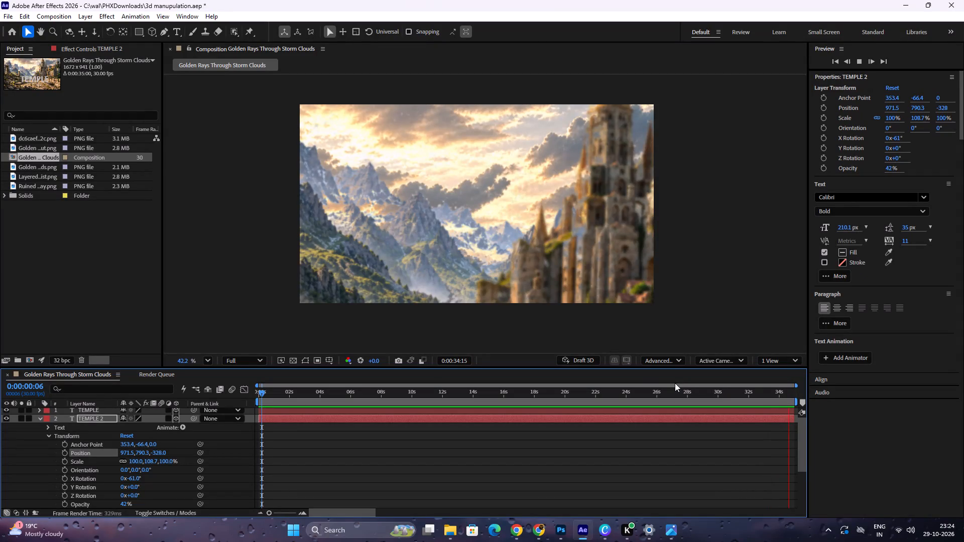
# Preview the opening seconds of the camera move from frame 0:00:00:00, examining the TEMPLE title against its ground shadow with all layers deselected.
pyautogui.press('space')
pyautogui.press('space')
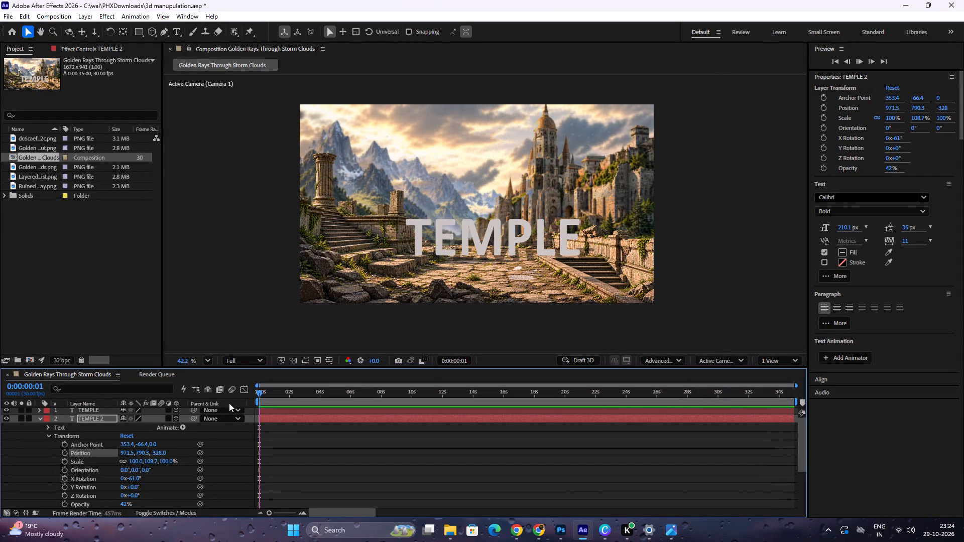
pyautogui.press('space')
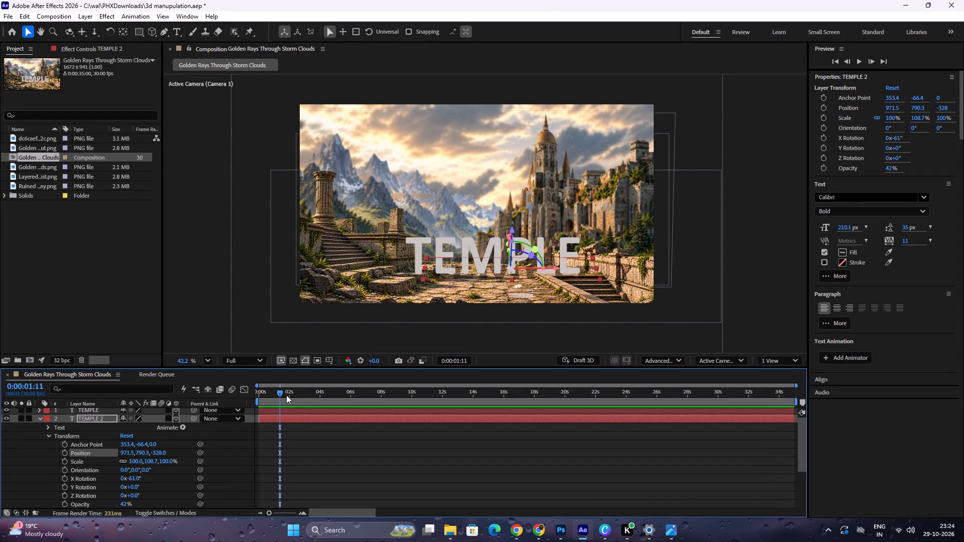
pyautogui.moveTo(284, 390); pyautogui.dragTo(291, 402)
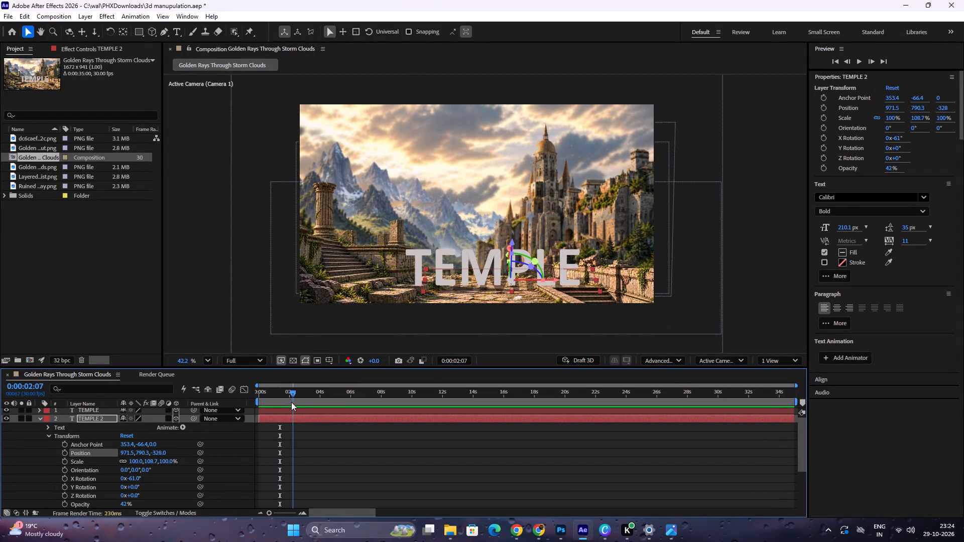
pyautogui.moveTo(291, 402); pyautogui.dragTo(254, 403)
pyautogui.click(189, 189)
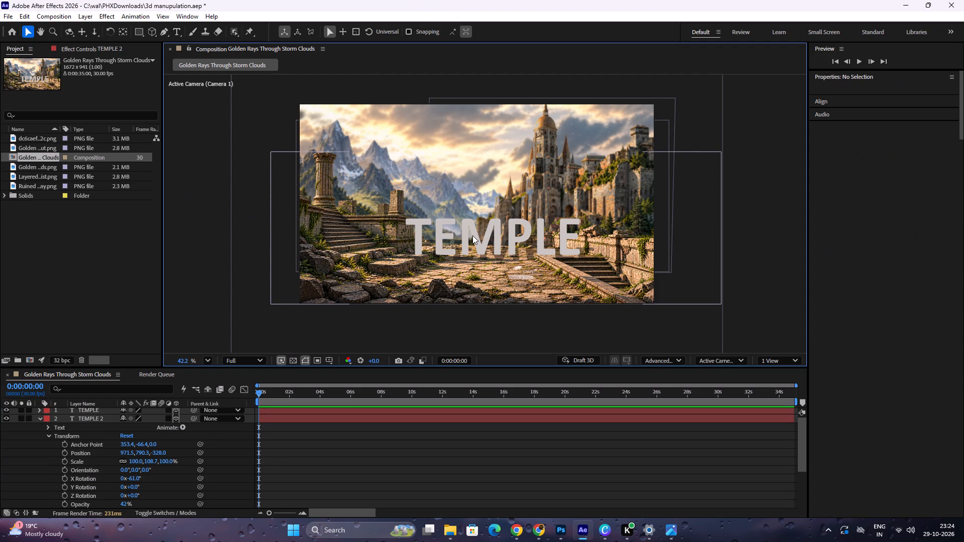
pyautogui.press('space')
pyautogui.press('space')
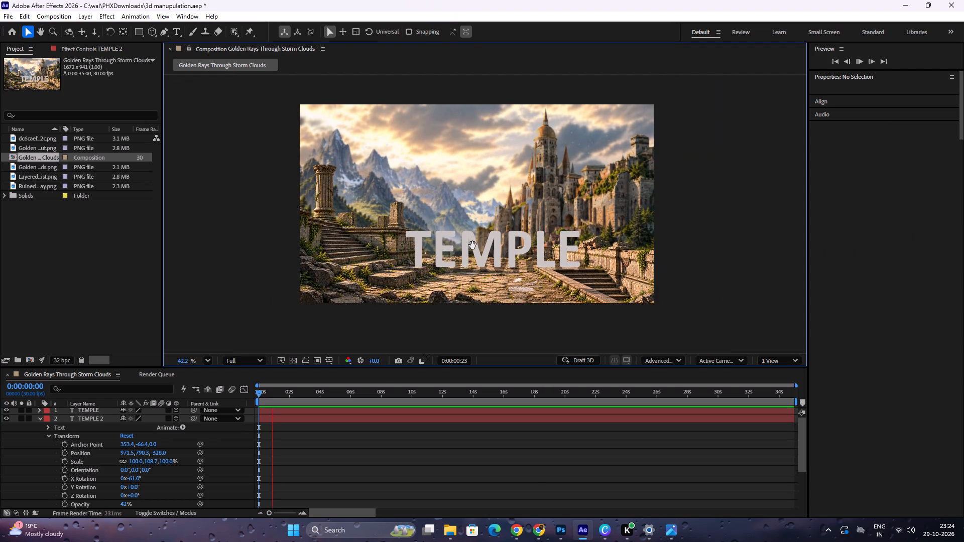
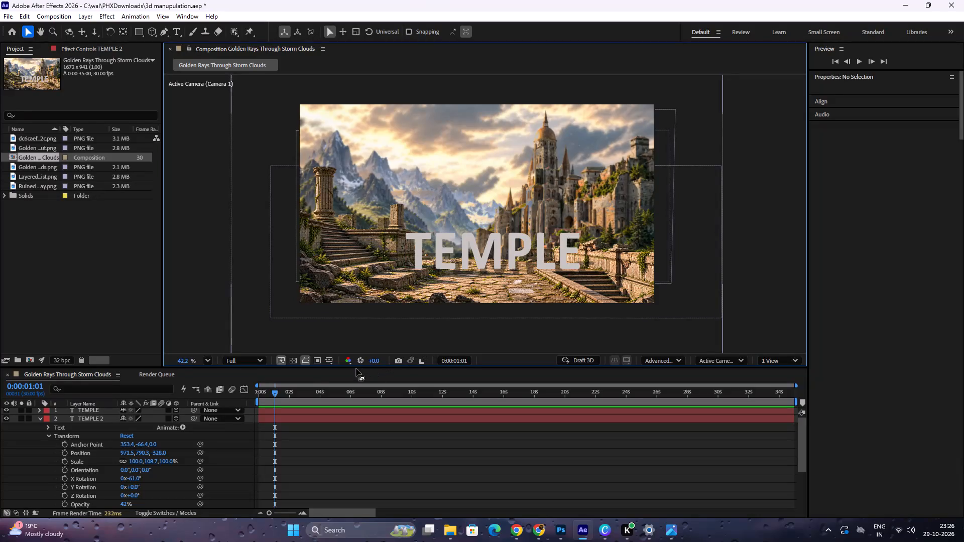
# Replay the opening two seconds of the camera move, checking the TEMPLE title against its ground shadow, and return to frame 0:00:00:00.
pyautogui.press('space')
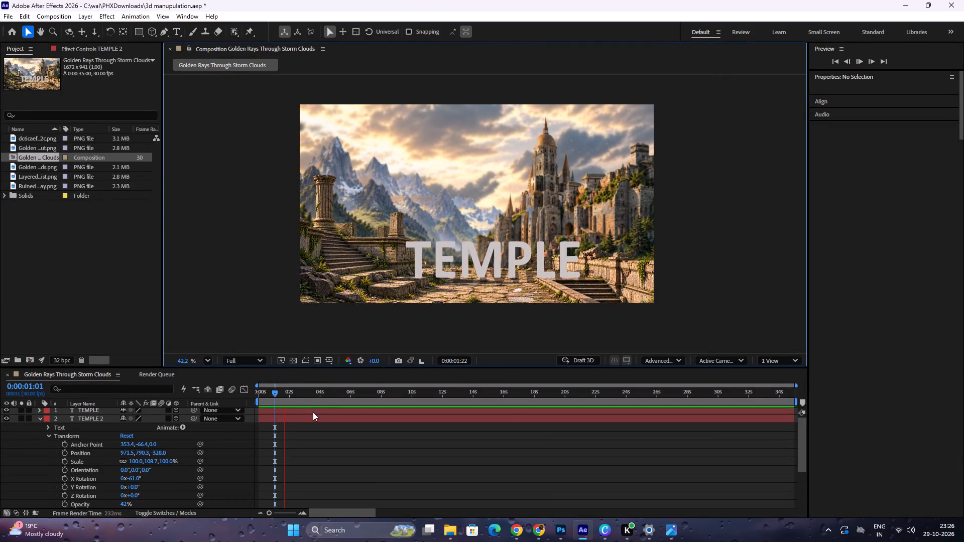
pyautogui.press('space')
pyautogui.moveTo(283, 393); pyautogui.dragTo(230, 400)
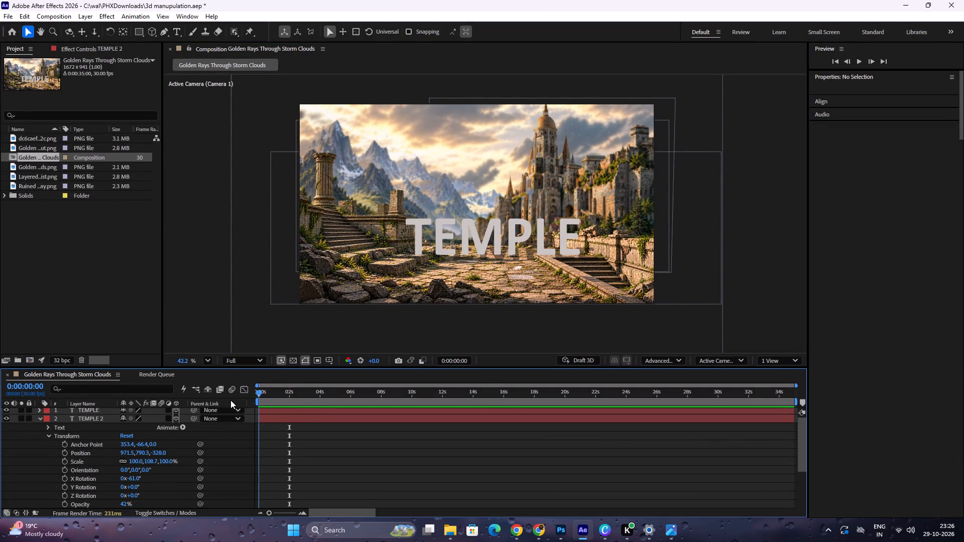
pyautogui.moveTo(230, 400); pyautogui.dragTo(248, 395)
pyautogui.press('space')
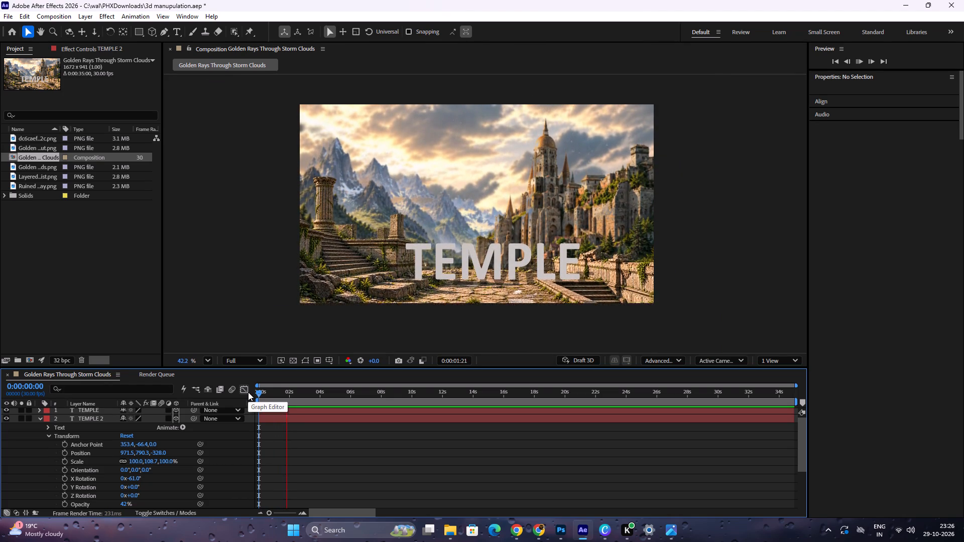
pyautogui.press('space')
pyautogui.moveTo(291, 395); pyautogui.dragTo(255, 399)
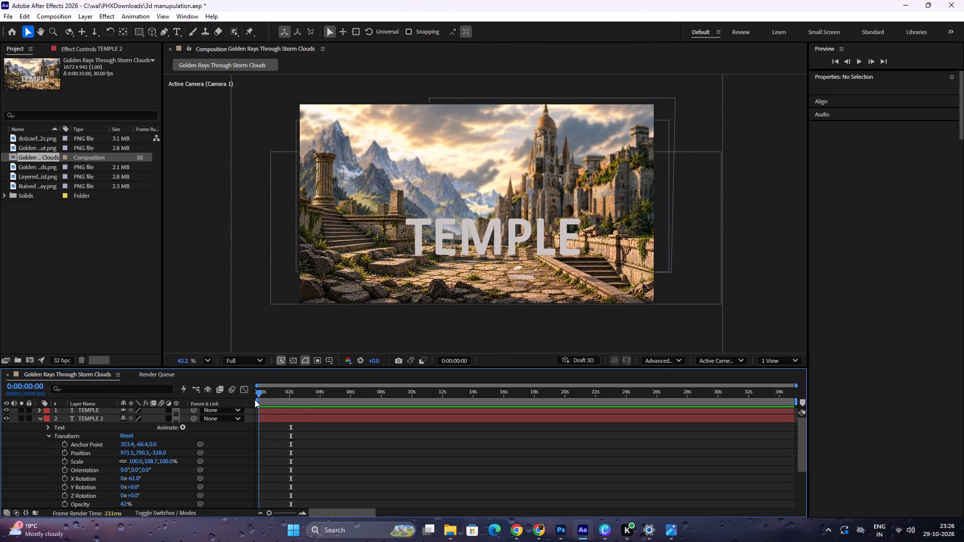
pyautogui.moveTo(255, 399); pyautogui.dragTo(248, 401)
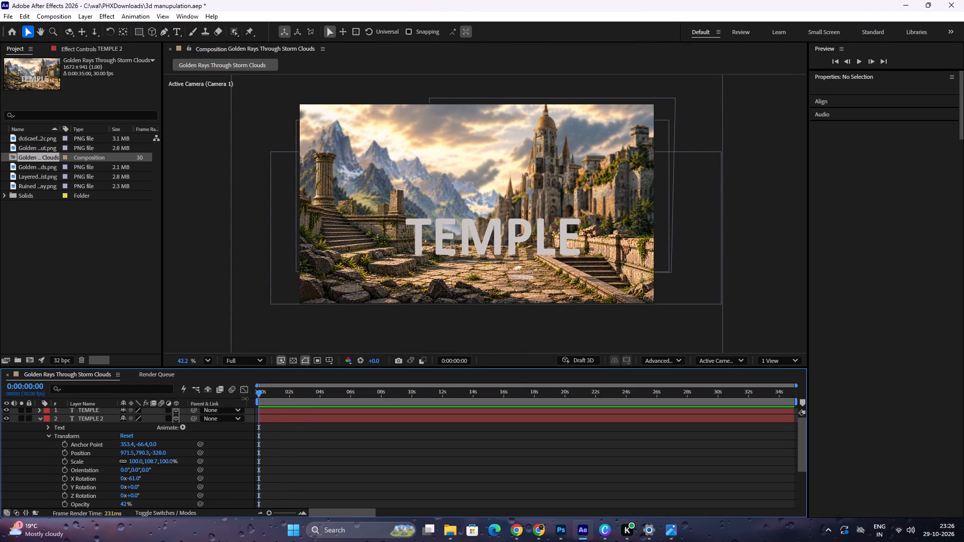
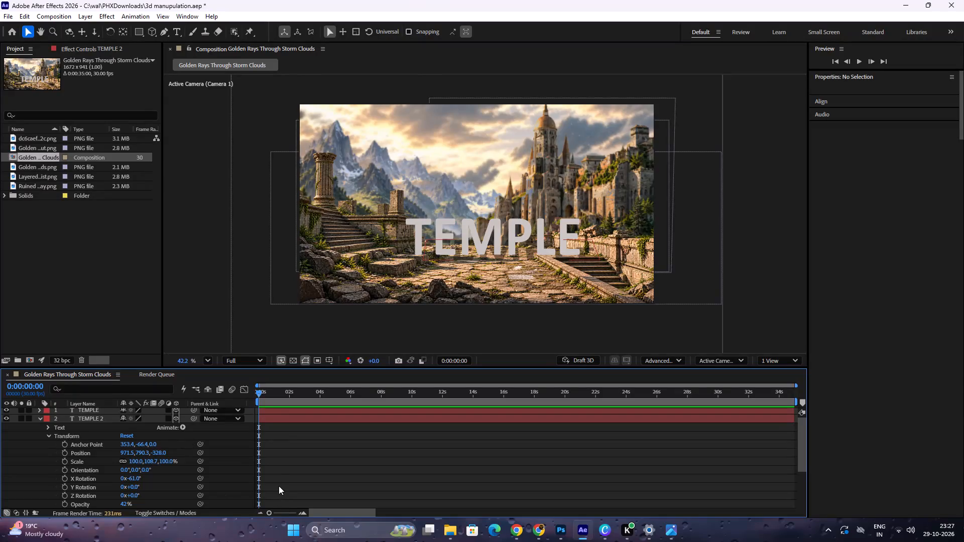
# Move the TEMPLE 2 shadow at frame 0:00:00:17 to about 911.6, 784.4, -328, close under the title's base.
pyautogui.press('space')
pyautogui.press('space')
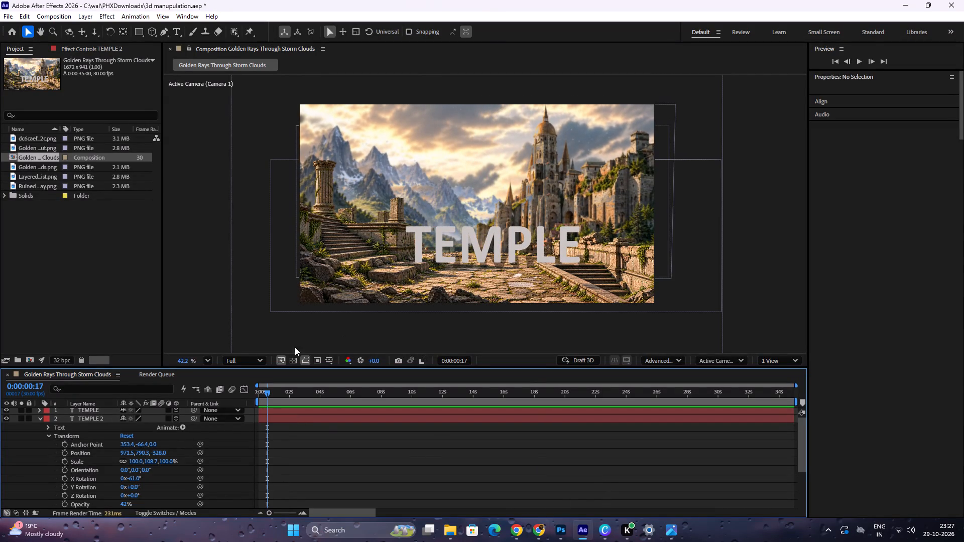
pyautogui.click(507, 264)
pyautogui.moveTo(510, 264); pyautogui.dragTo(507, 262)
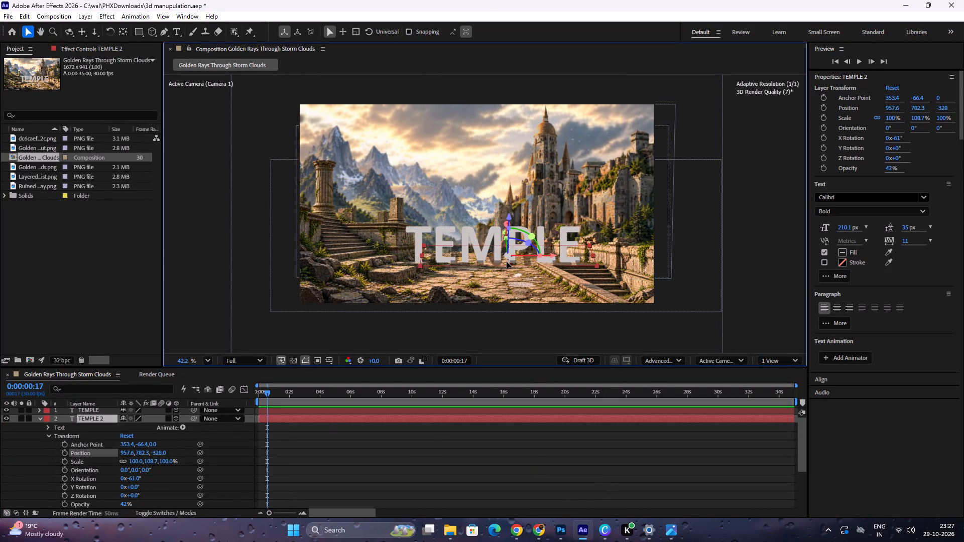
pyautogui.moveTo(507, 262); pyautogui.dragTo(494, 261)
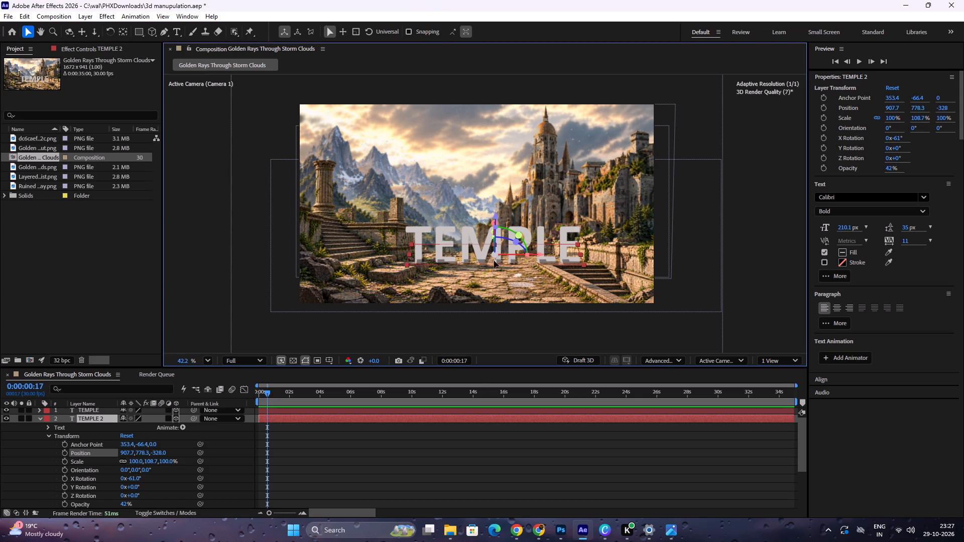
pyautogui.moveTo(494, 261); pyautogui.dragTo(493, 264)
pyautogui.click(523, 288)
pyautogui.click(774, 240)
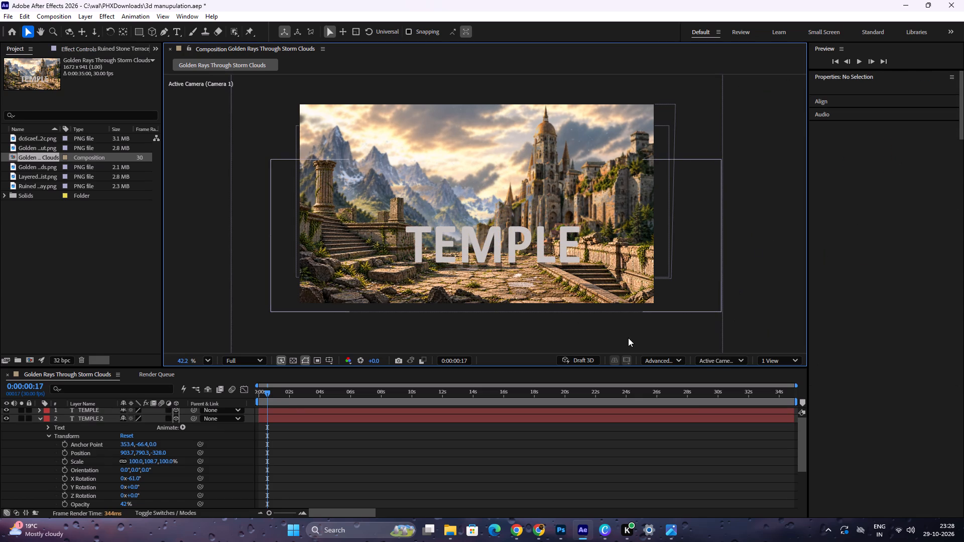
pyautogui.click(500, 267)
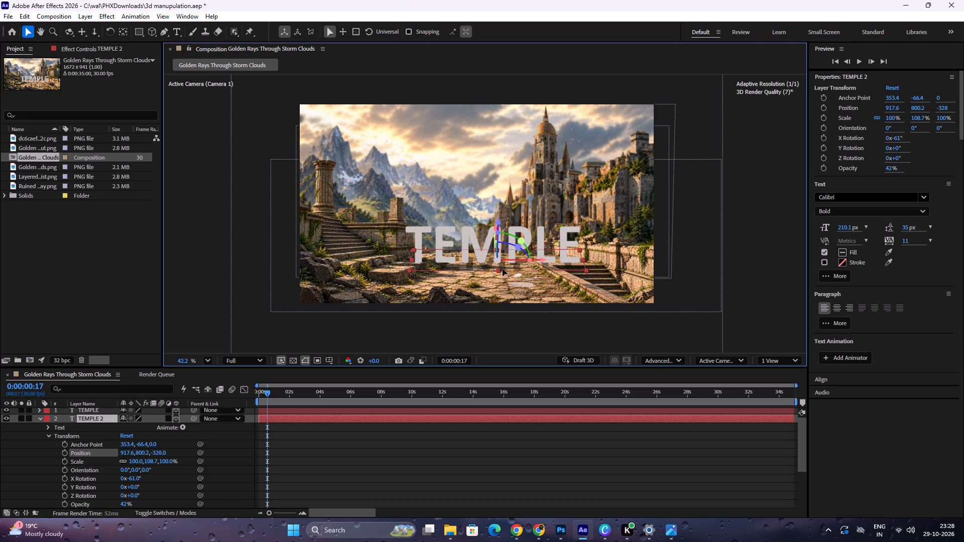
pyautogui.click(503, 268)
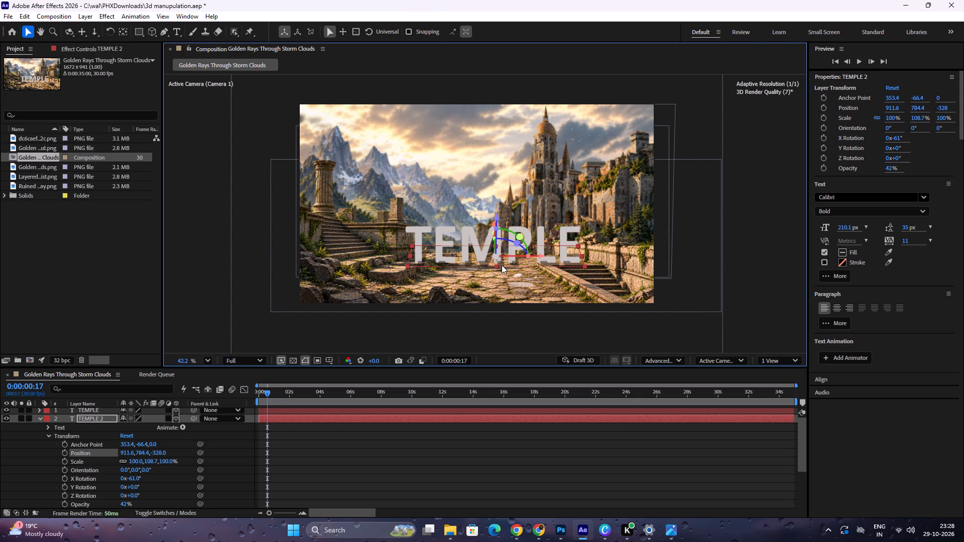
pyautogui.click(731, 274)
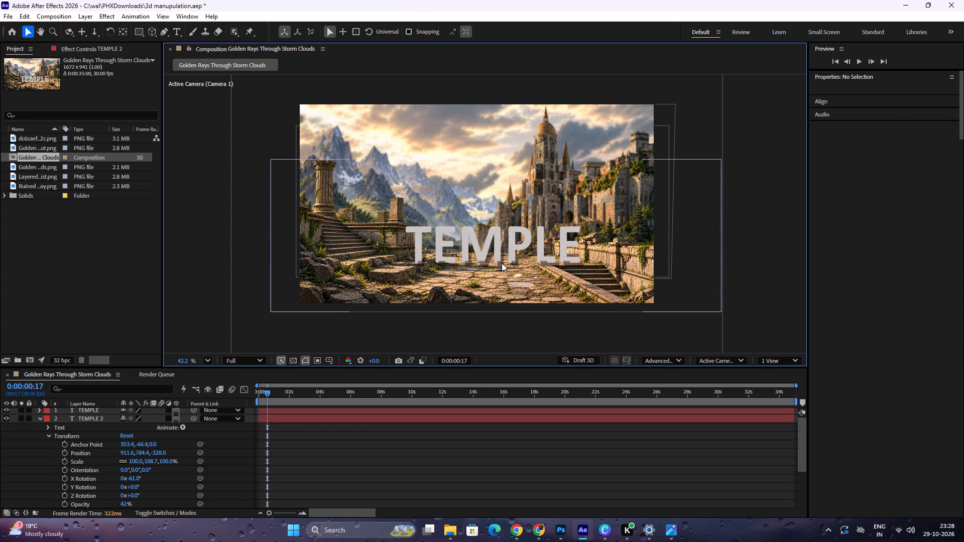